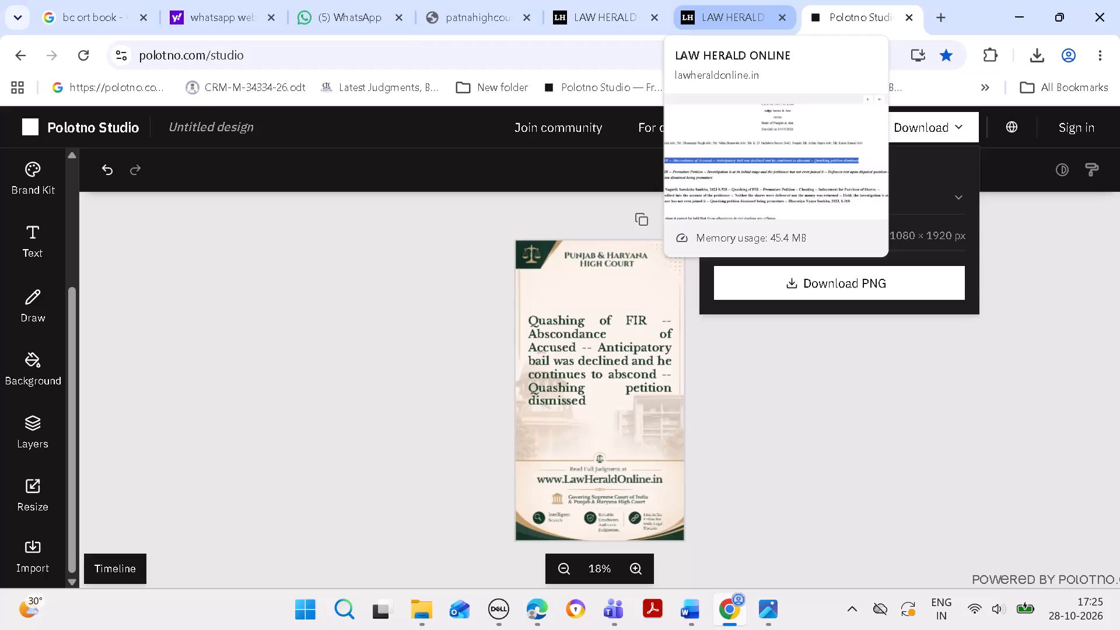
Copy the "Quashing of FIR -- Premature Petition" headnote from the citation 713 judgment, passing it through the Windows search box as plain text.
left_click(727, 26)
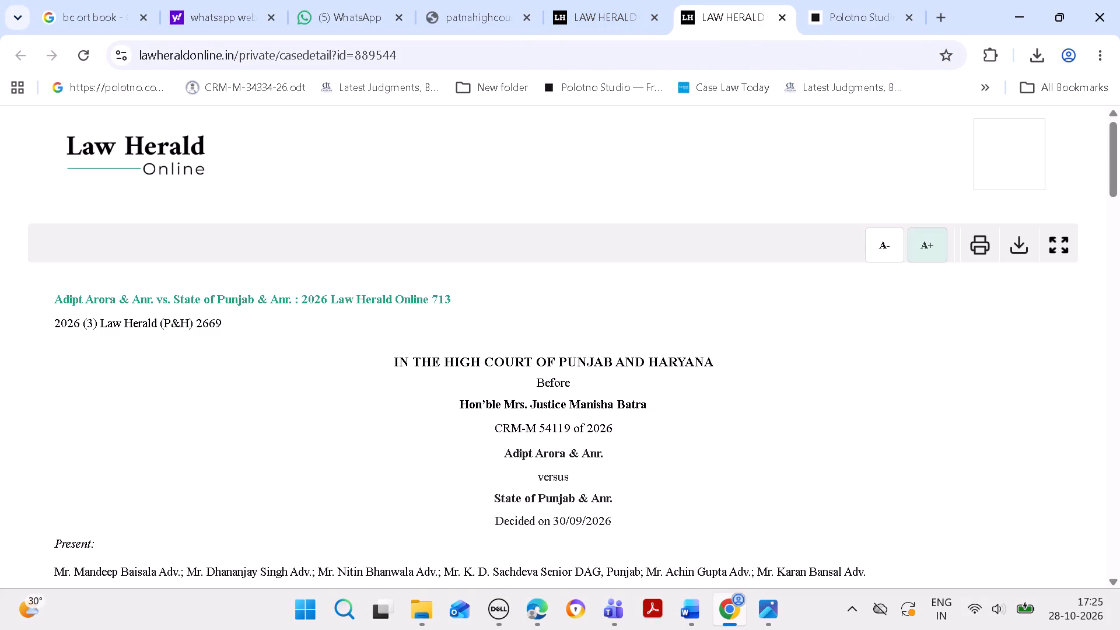
left_click_drag(1111, 175, 1096, 223)
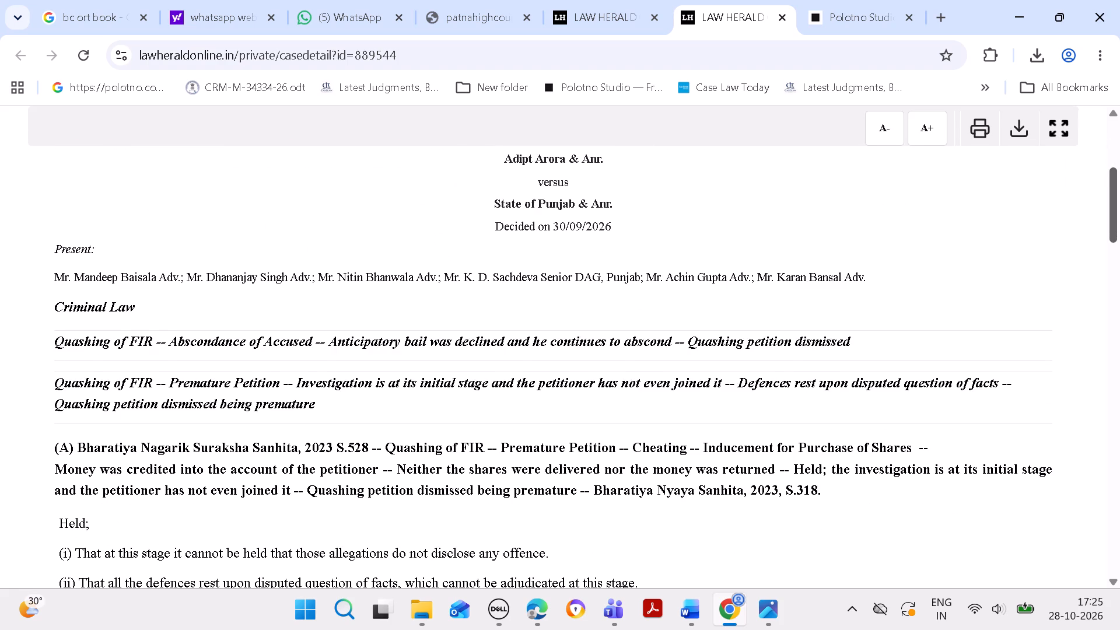
left_click_drag(57, 377, 317, 411)
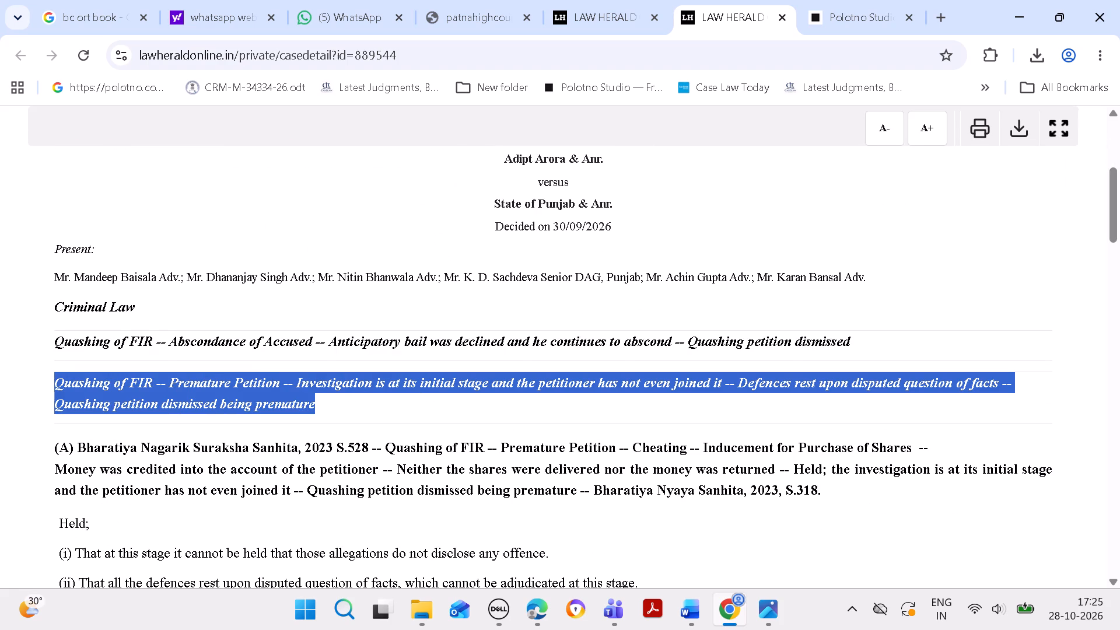
key("ctrl+c")
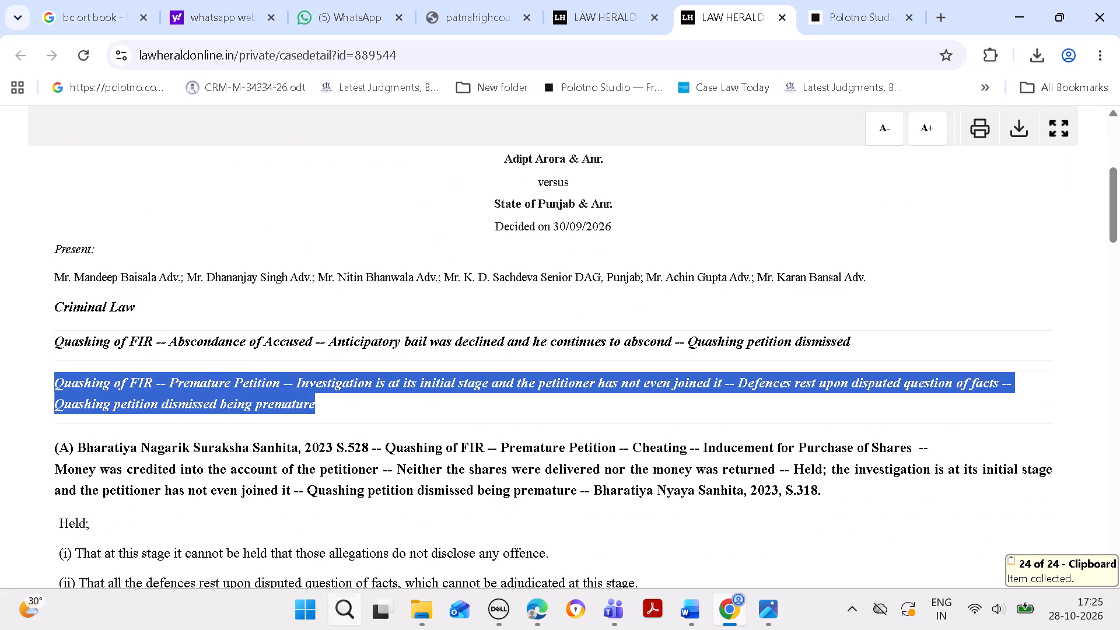
left_click(347, 604)
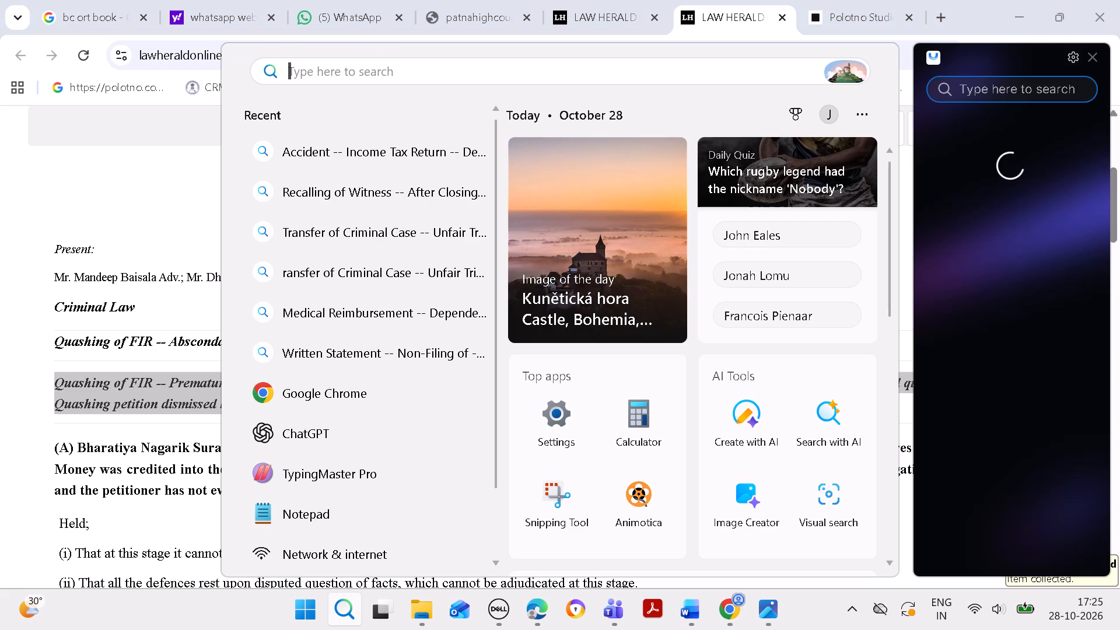
key("ctrl+v")
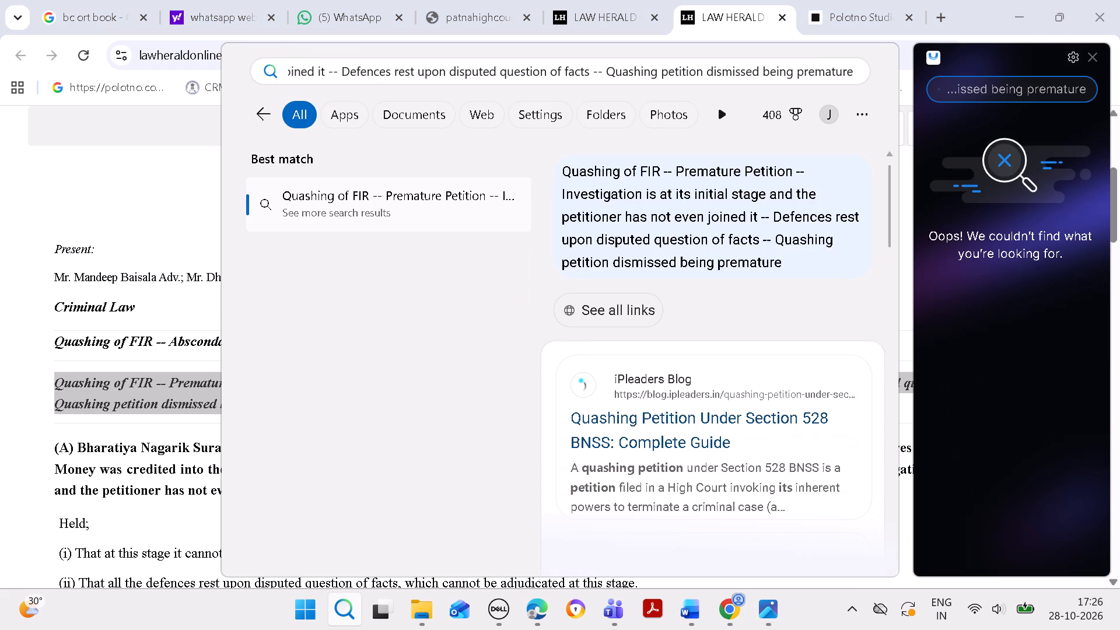
key("ctrl+a")
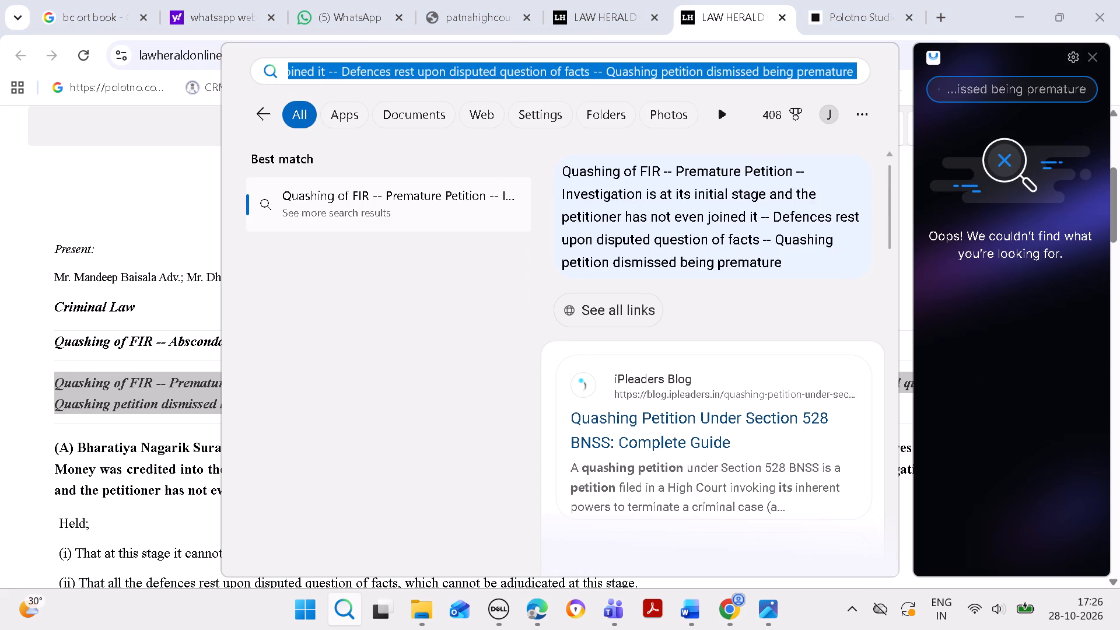
key("ctrl+c")
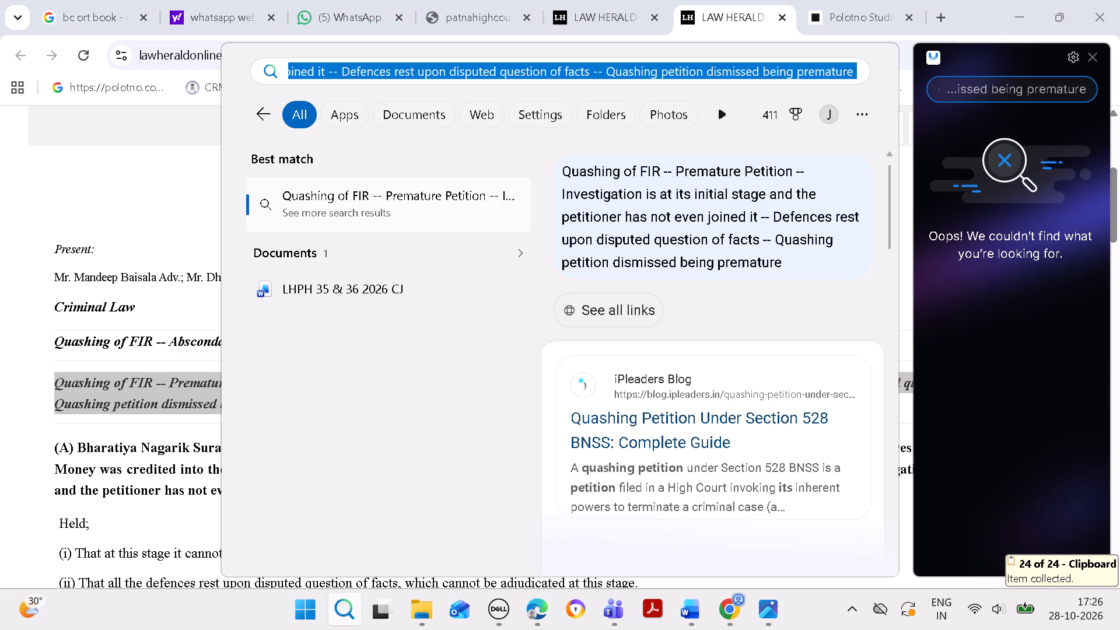
Replace the poster's main text in Polotno Studio with the copied Premature Petition headnote.
left_click(852, 16)
left_click(572, 394)
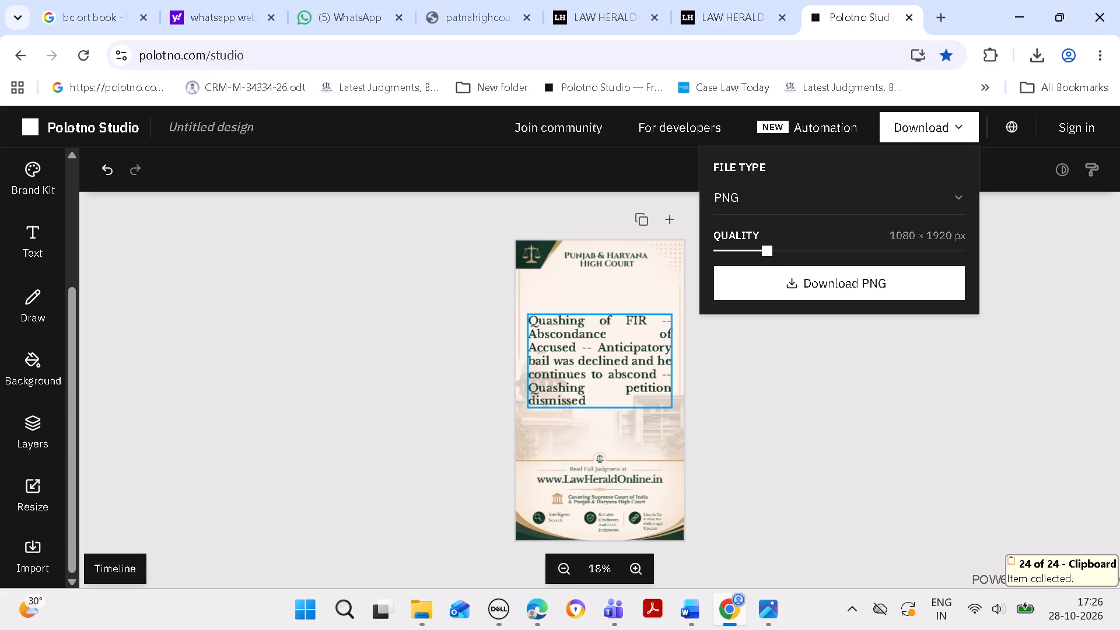
left_click(572, 394)
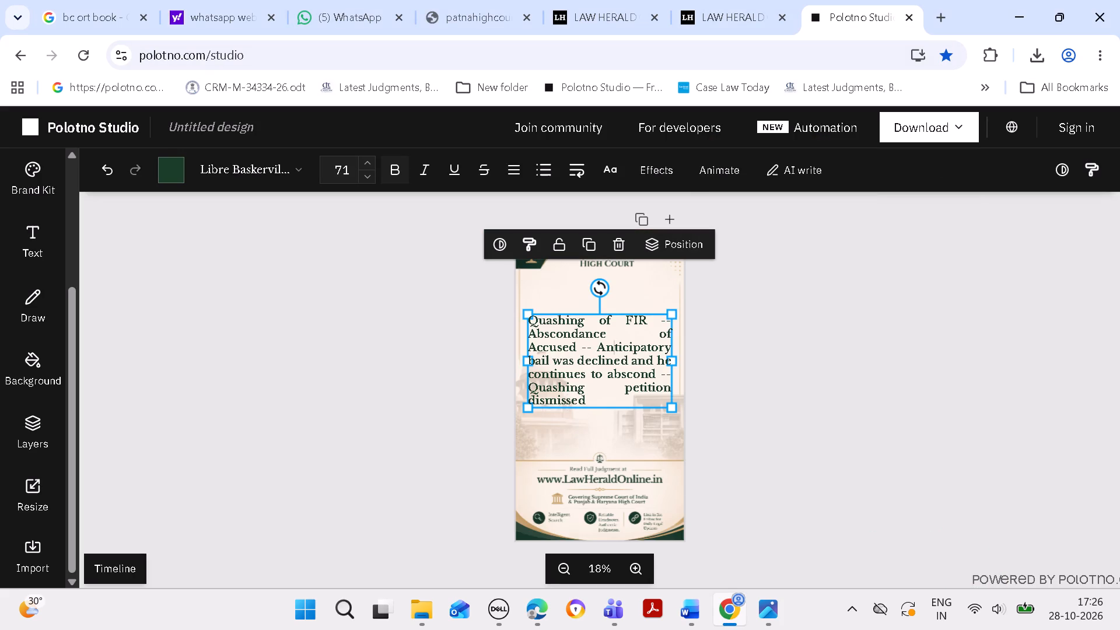
key("ctrl+a")
key("ctrl+v")
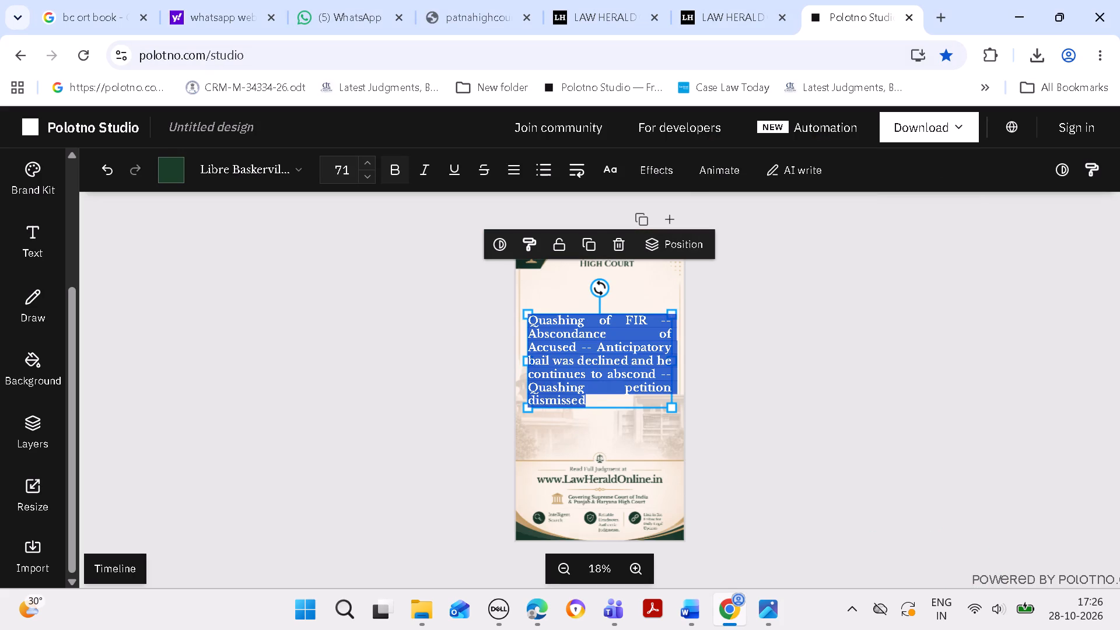
left_click(706, 373)
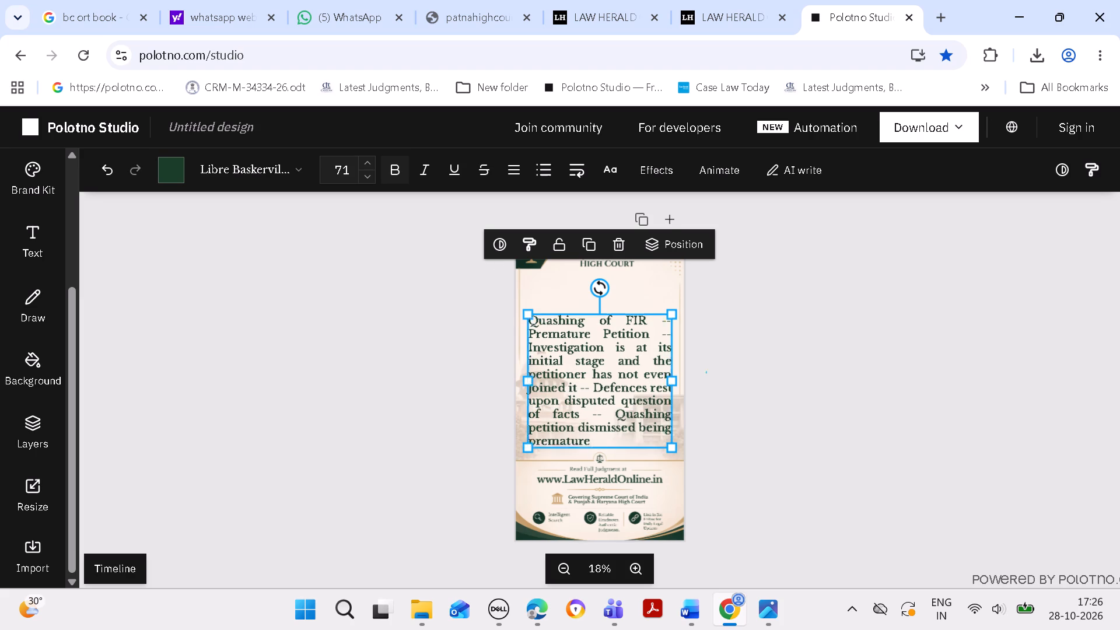
Move the headnote text block up the poster, keeping it horizontally centred between the court title and the website footer.
left_click_drag(641, 397, 637, 382)
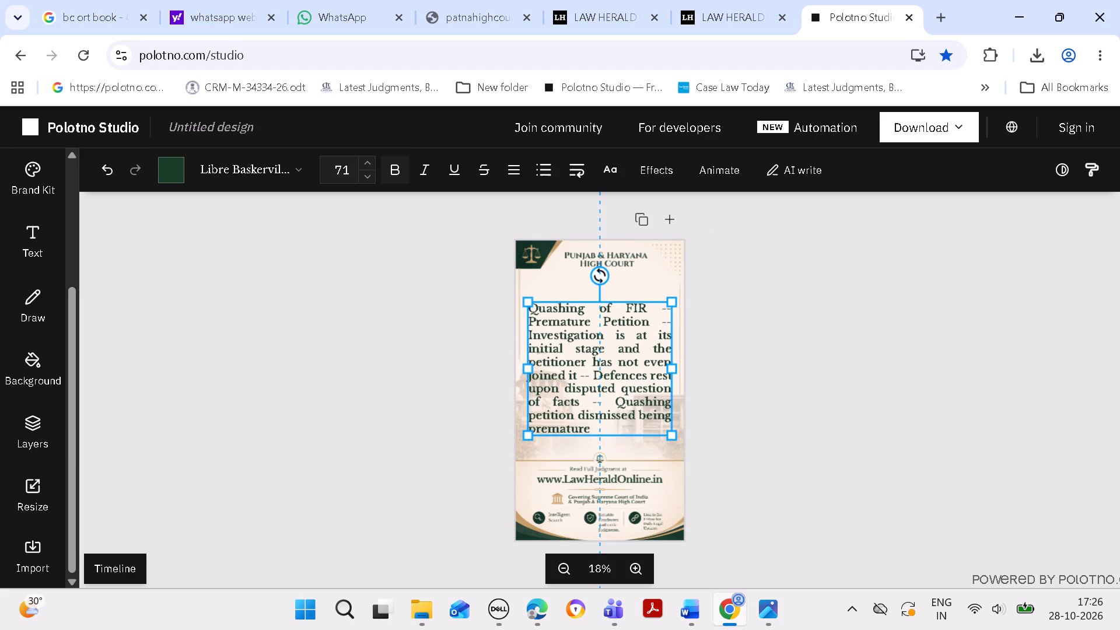
left_click_drag(637, 382, 637, 376)
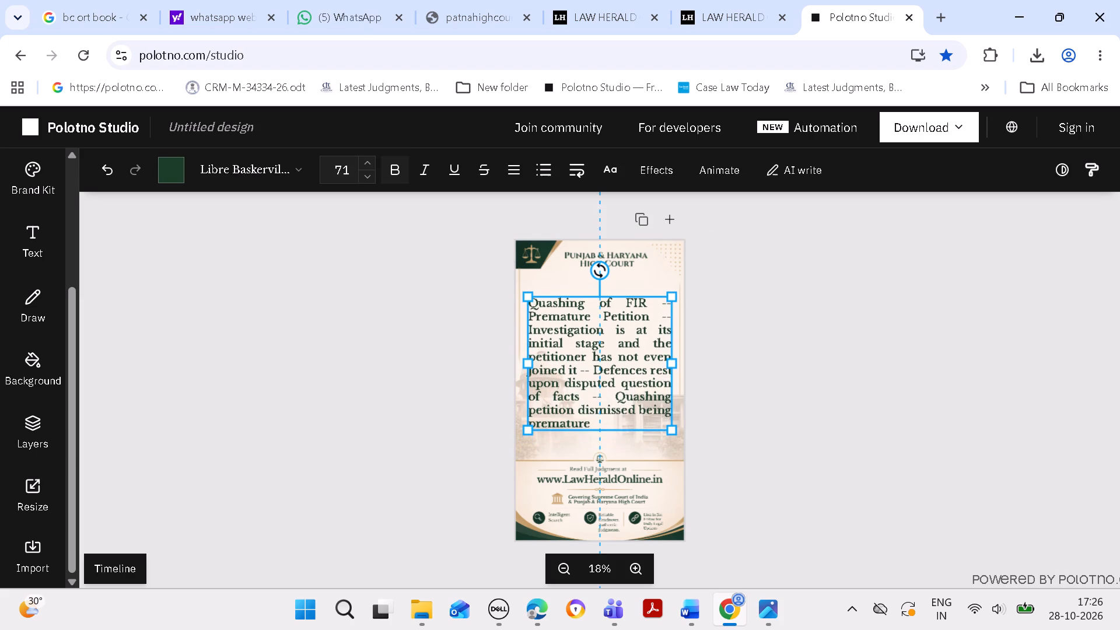
left_click(772, 367)
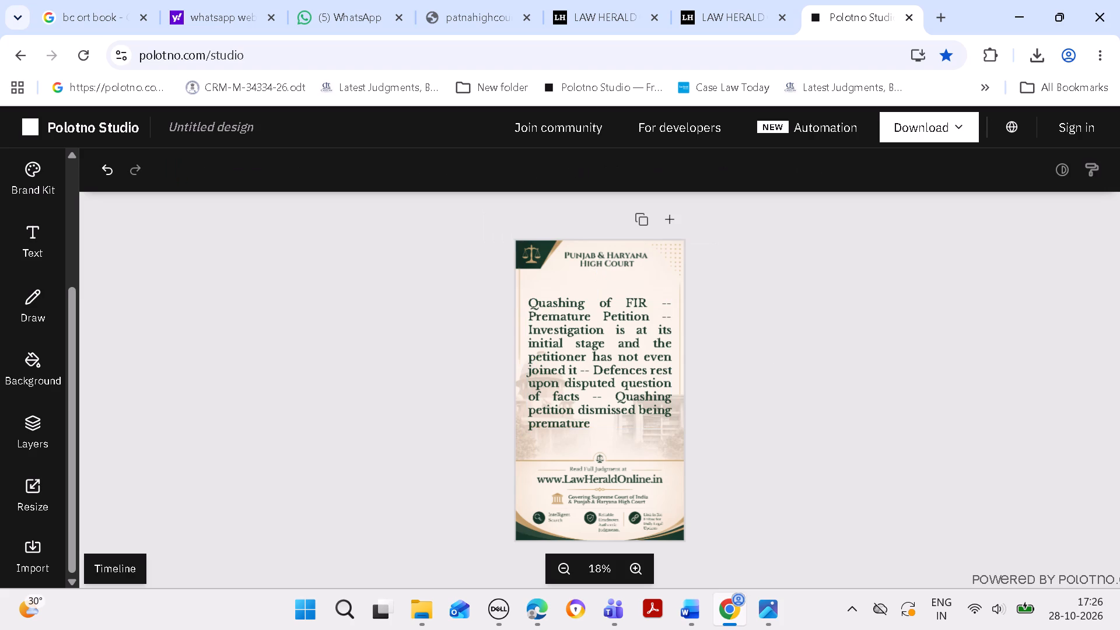
Download the poster as a PNG at 1080 × 1920 px.
left_click(921, 132)
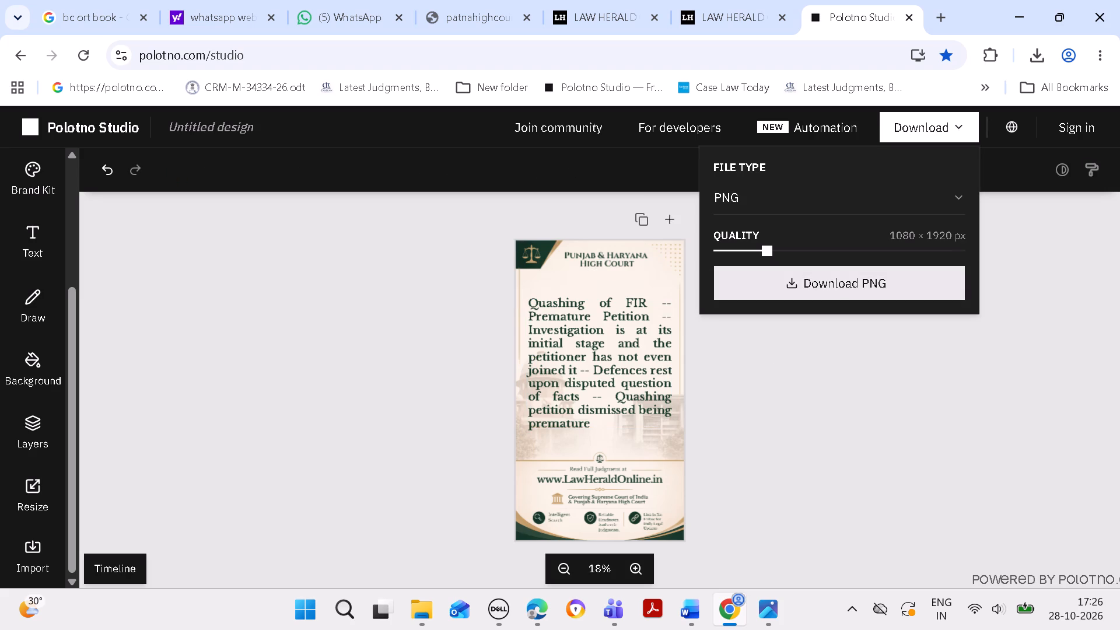
left_click(861, 295)
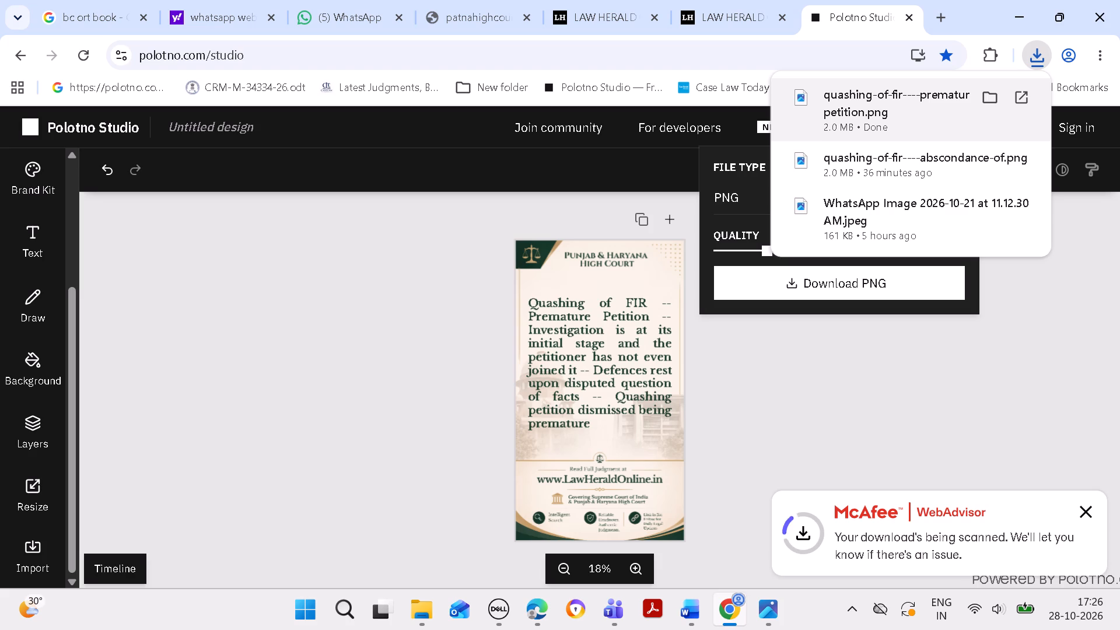
Copy the downloaded quashing-of-fir----premature-petition image from Downloads into the FB ONLINE POST---28 Oct folder.
left_click(991, 97)
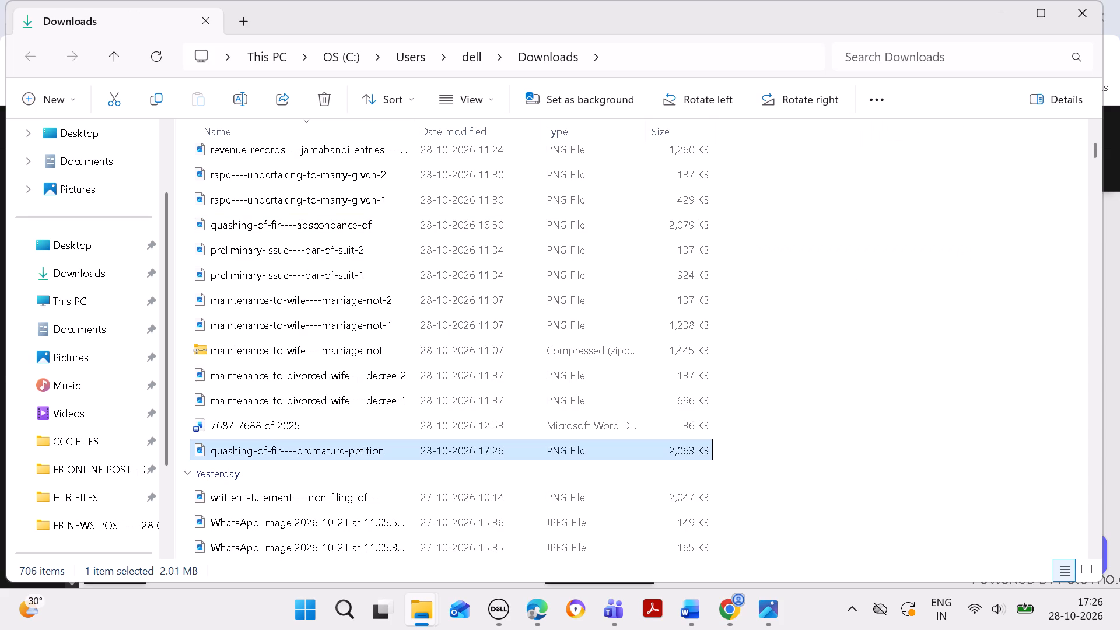
key("ctrl+c")
left_click(998, 12)
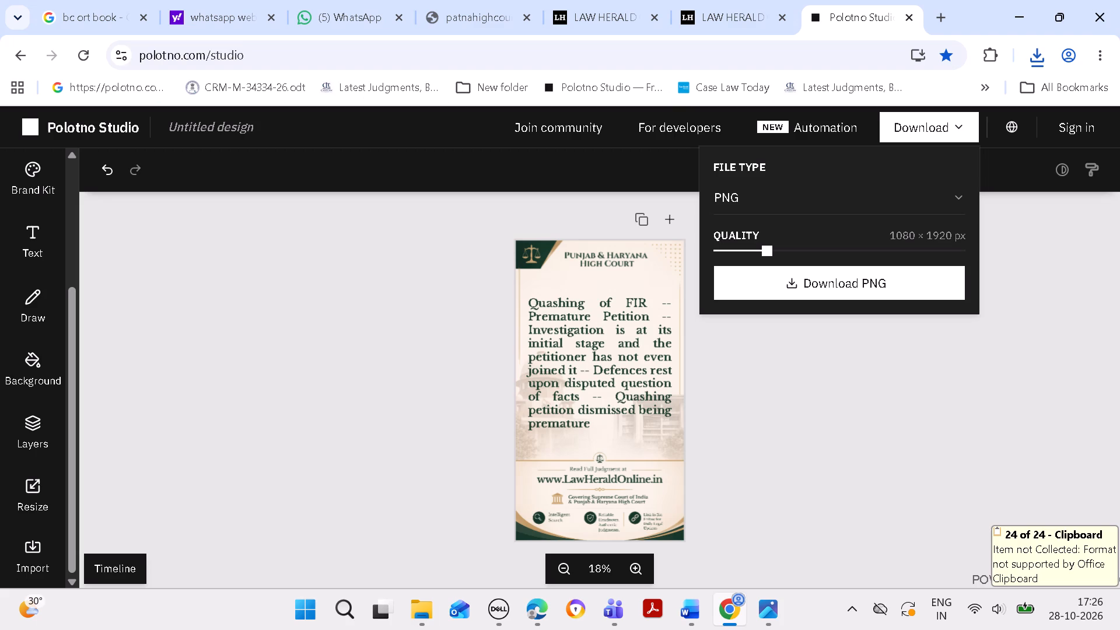
left_click(1009, 16)
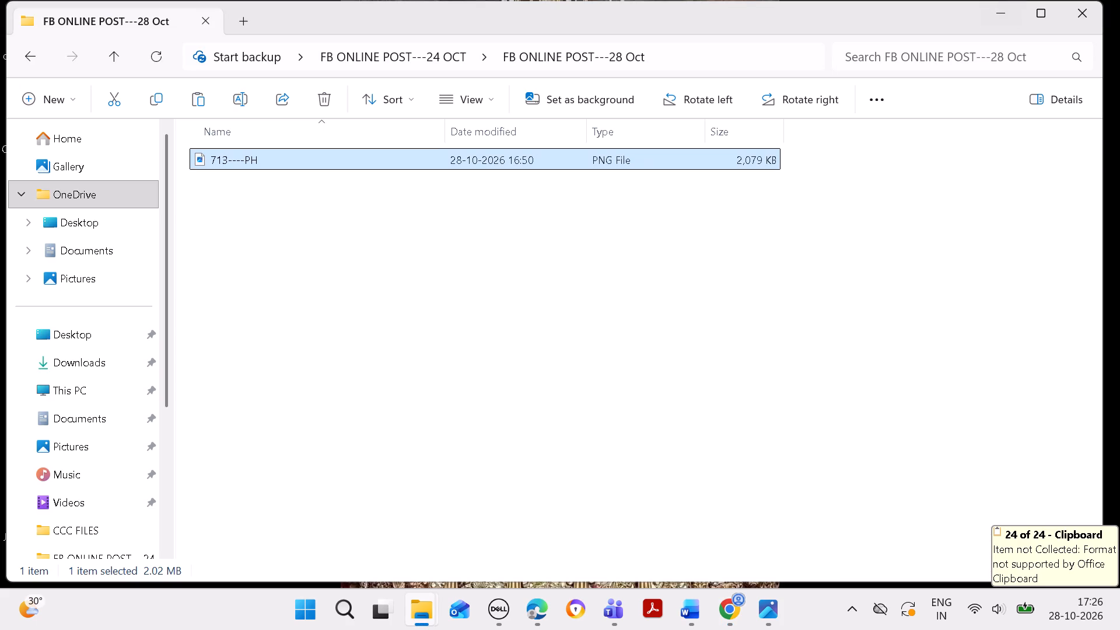
left_click(862, 260)
key("ctrl+v")
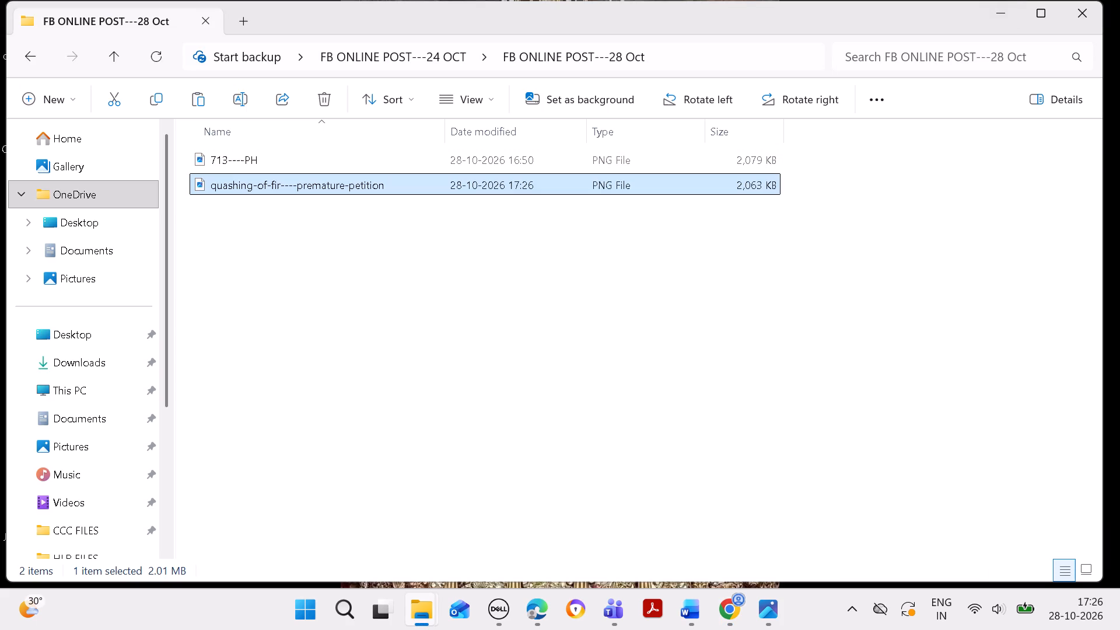
Rename the copied premature-petition image as 713----PH---2.
right_click(461, 186)
left_click(598, 26)
key("BackSpace")
key("BackSpace")
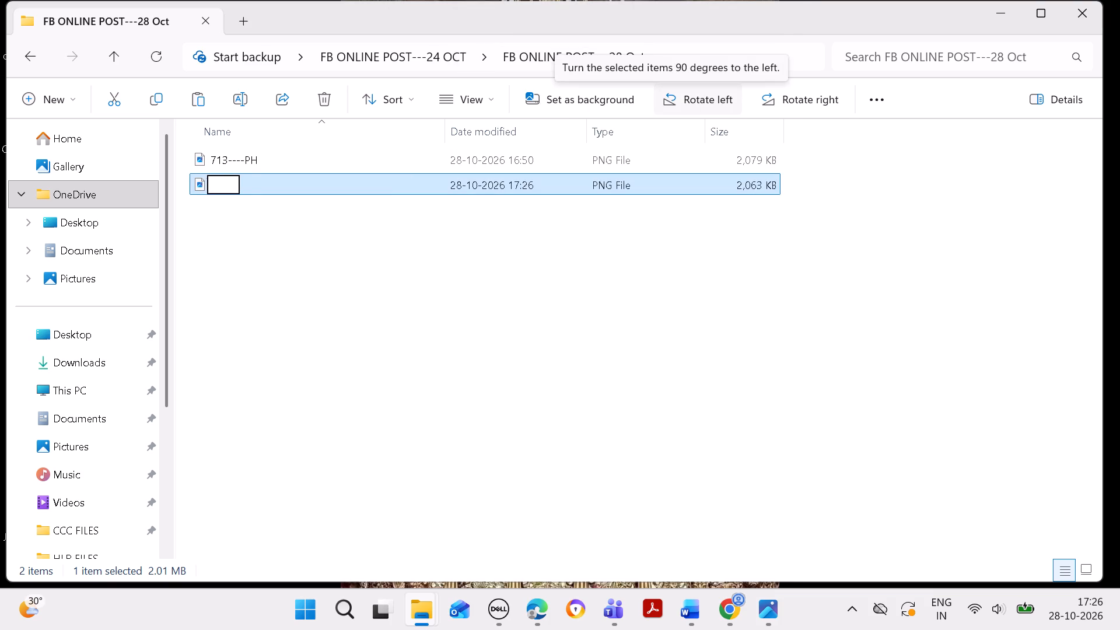
type("713")
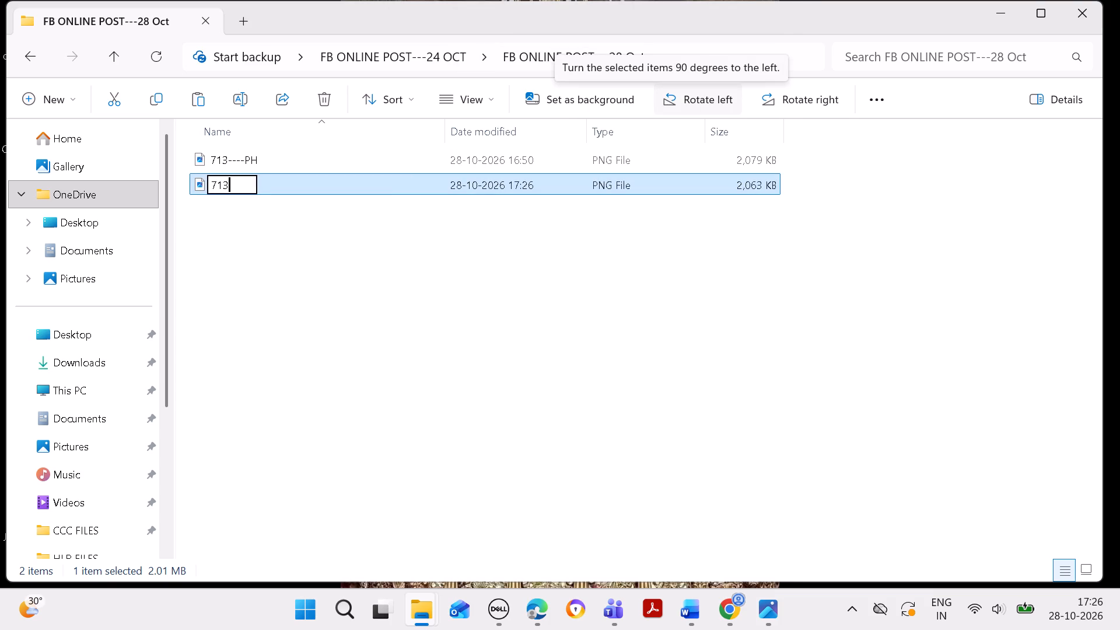
type("--")
type("ph")
key("BackSpace")
key("BackSpace")
key("BackSpace")
type("---")
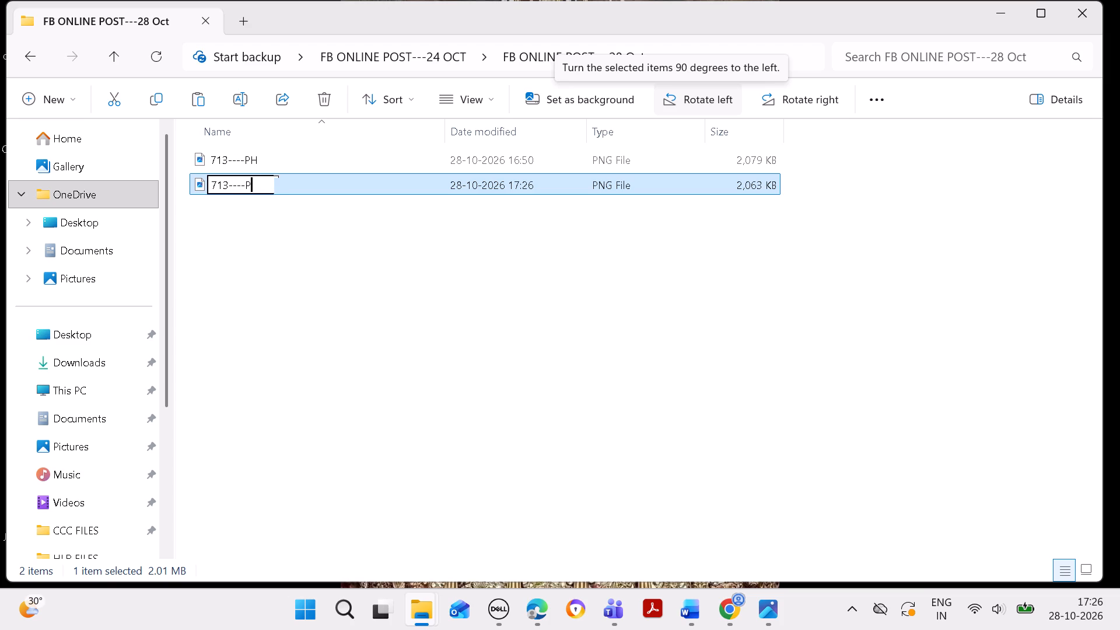
type("---2")
key("Return")
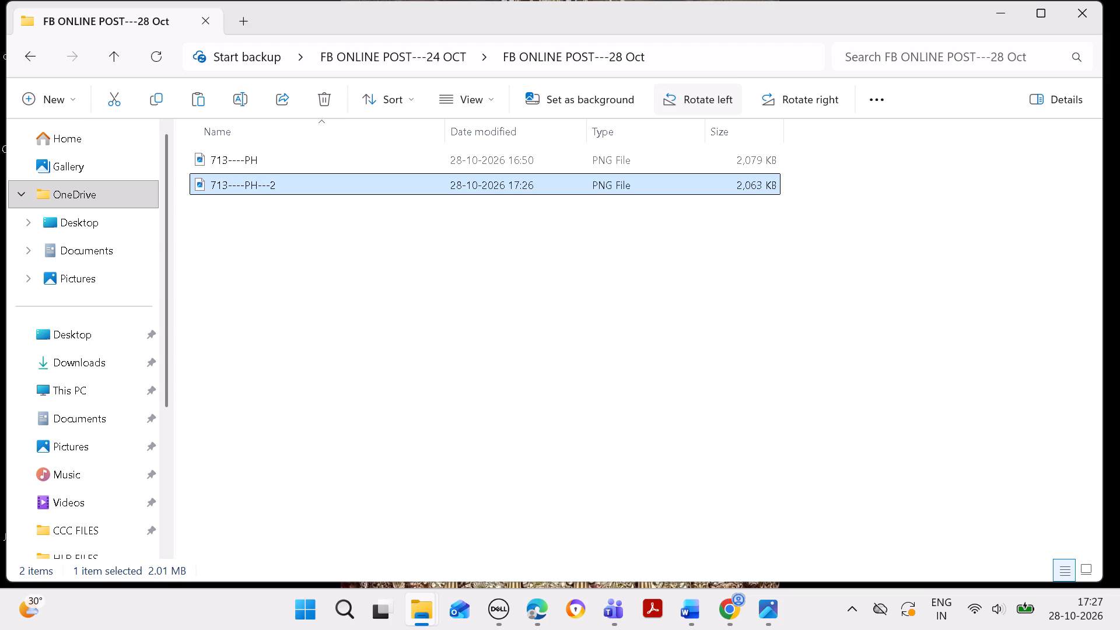
Search Law Herald Online for 2026 citation number 707 and open its full judgment at the Criminal Law headnote.
left_click(734, 612)
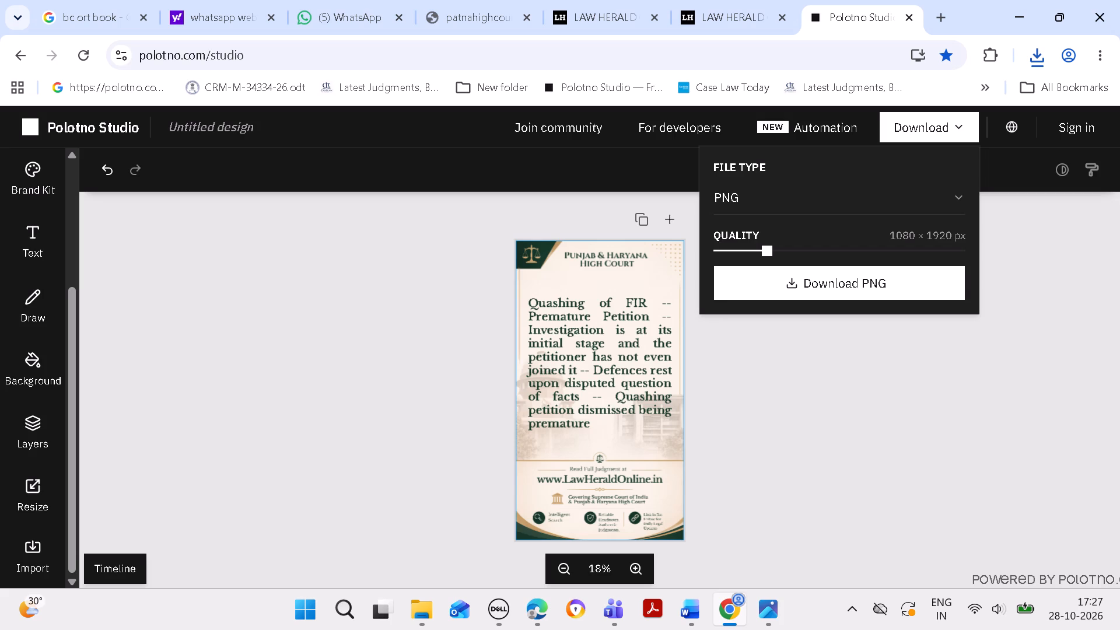
left_click(611, 19)
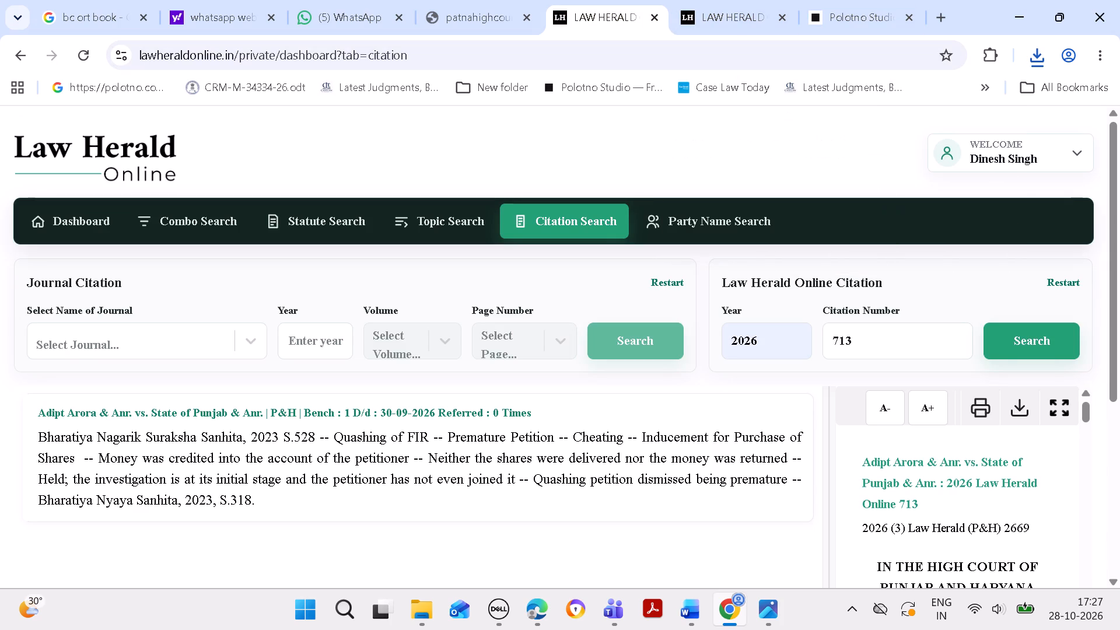
left_click(906, 335)
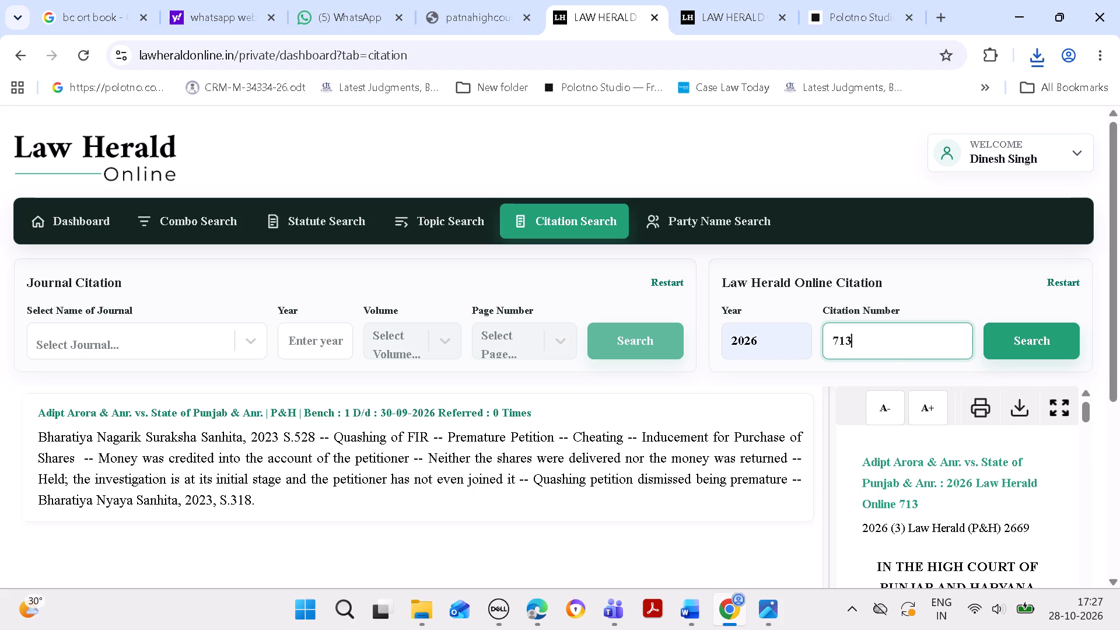
key("BackSpace")
key("BackSpace")
type("07")
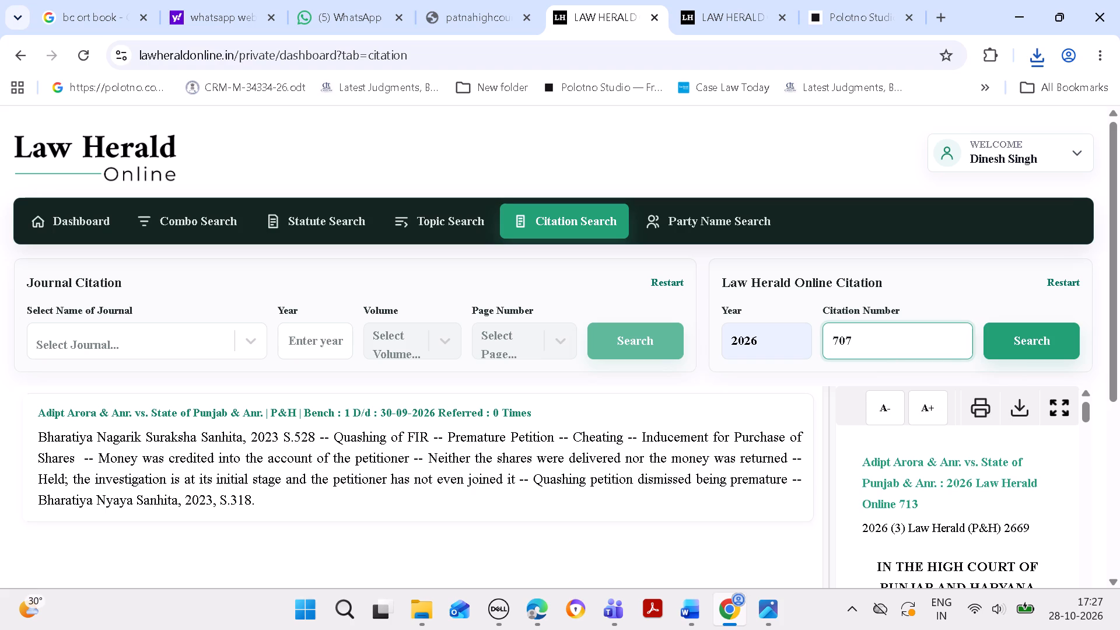
left_click(1047, 342)
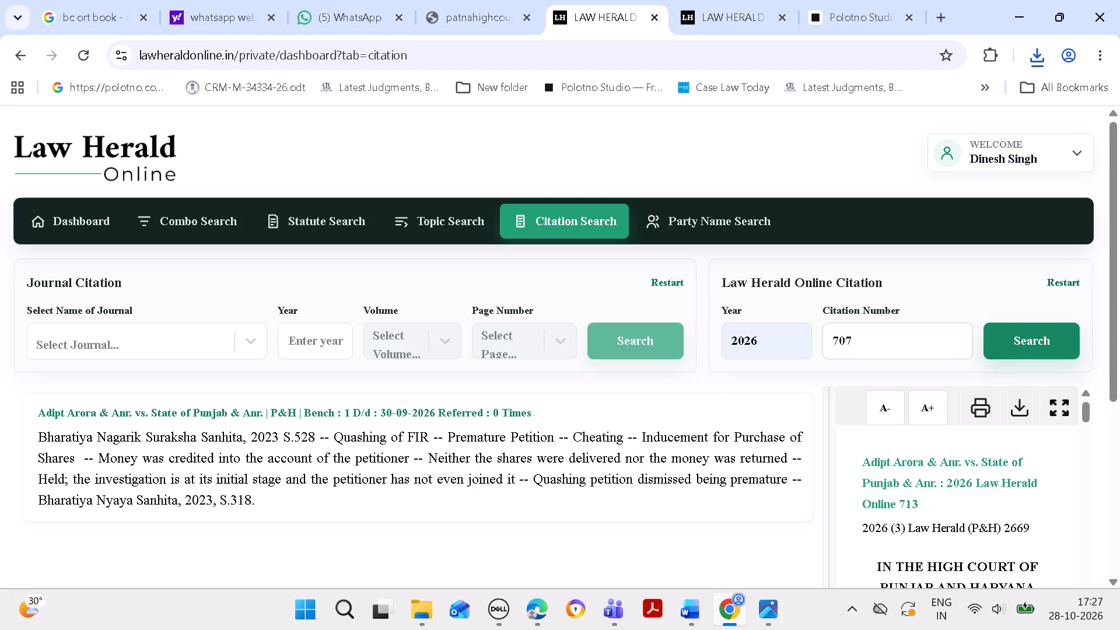
left_click(1049, 417)
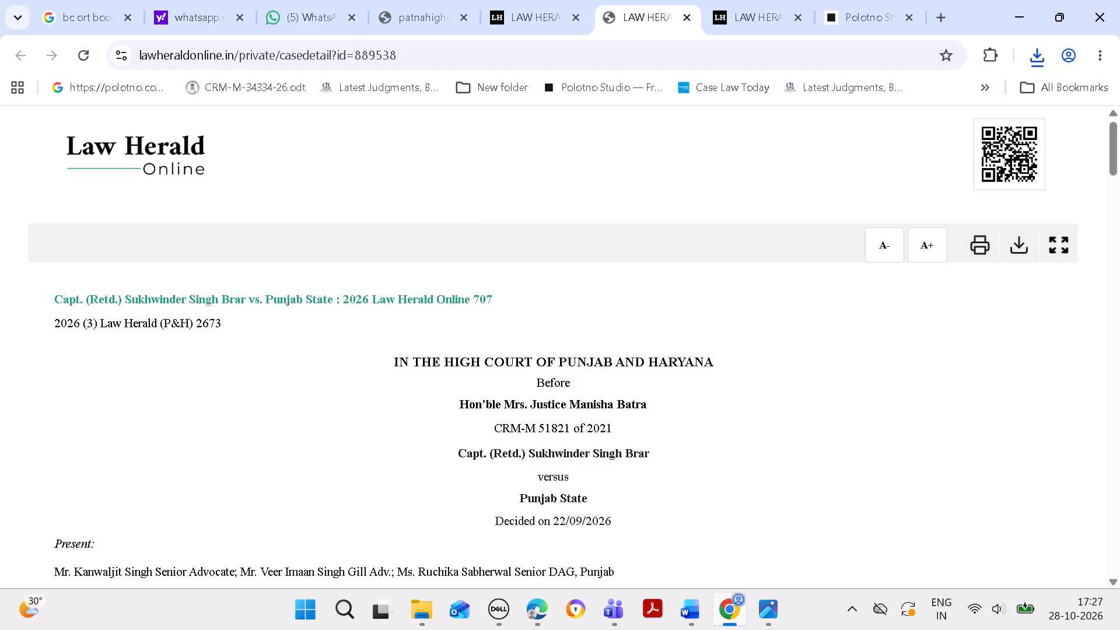
left_click_drag(1110, 160, 1115, 180)
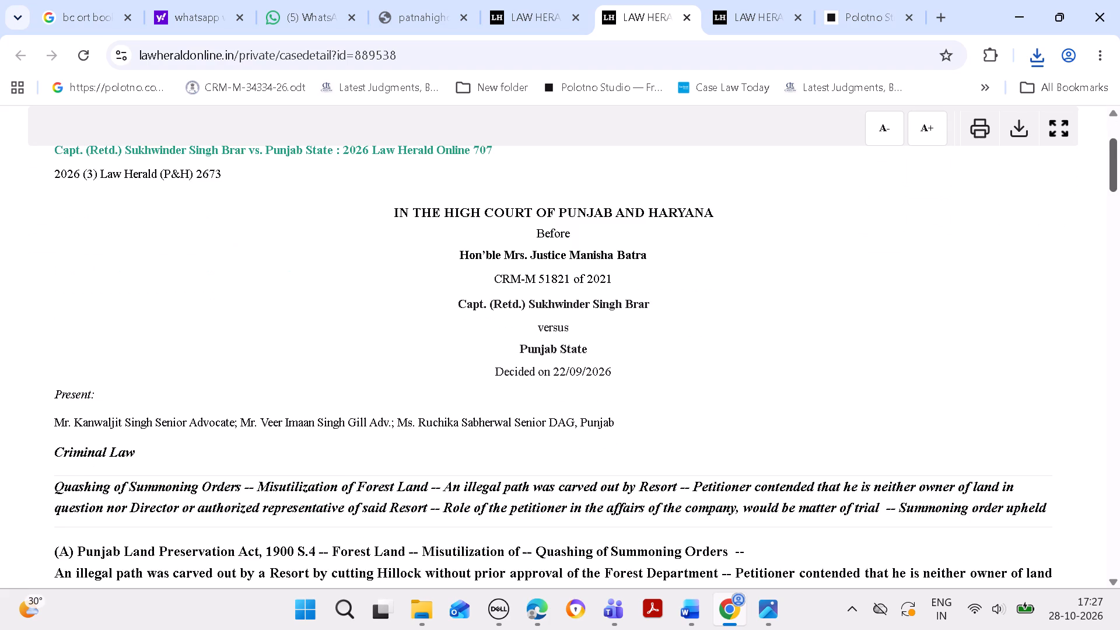
Copy the Quashing of Summoning Orders -- Misutilization of Forest Land headnote, passing it through the Windows search box as plain text.
left_click_drag(1115, 180, 1108, 192)
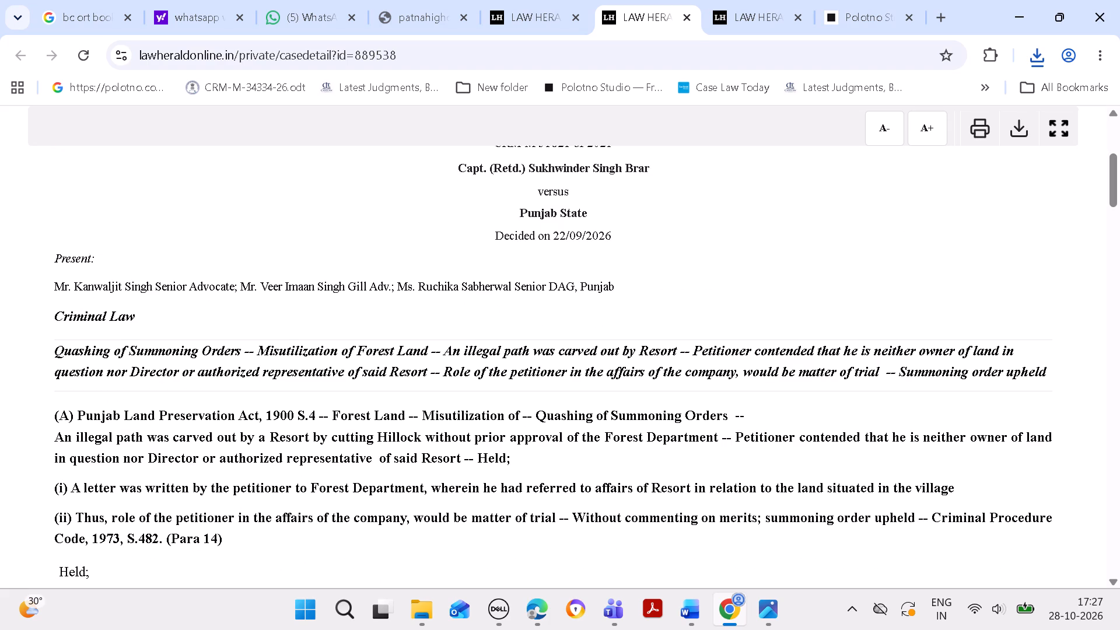
left_click_drag(57, 348, 1032, 381)
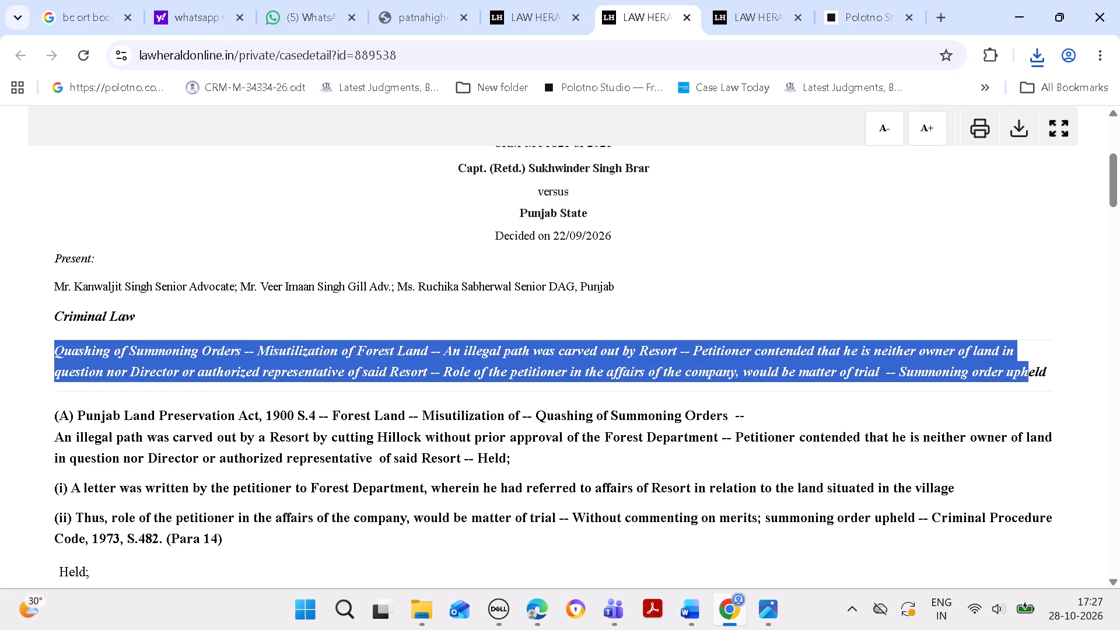
left_click_drag(1032, 381, 1060, 379)
key("ctrl+c")
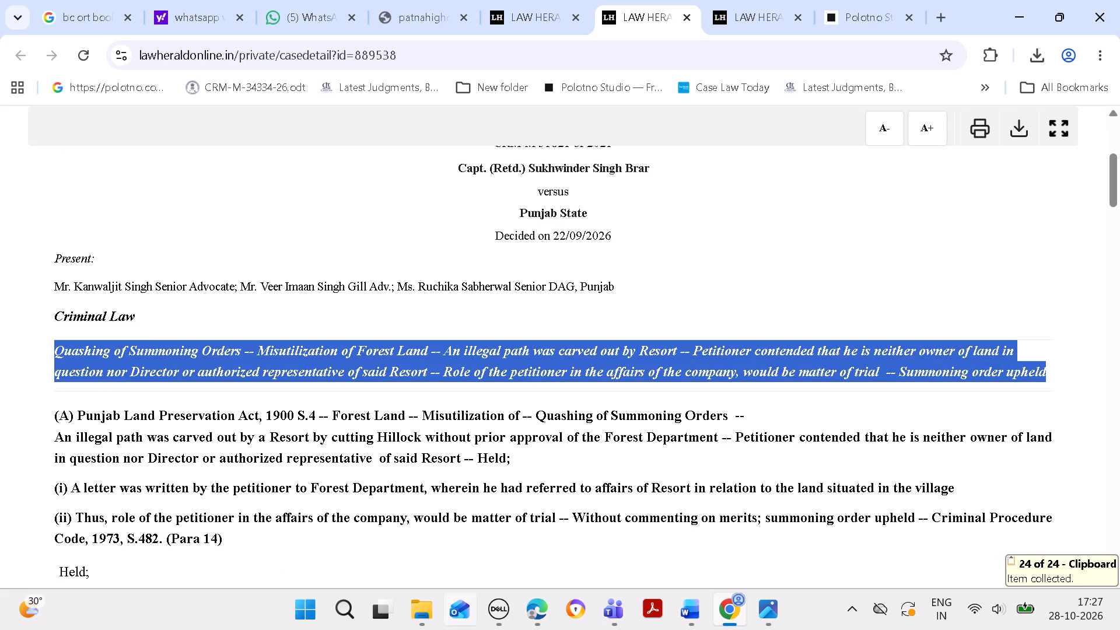
left_click_drag(334, 604, 345, 604)
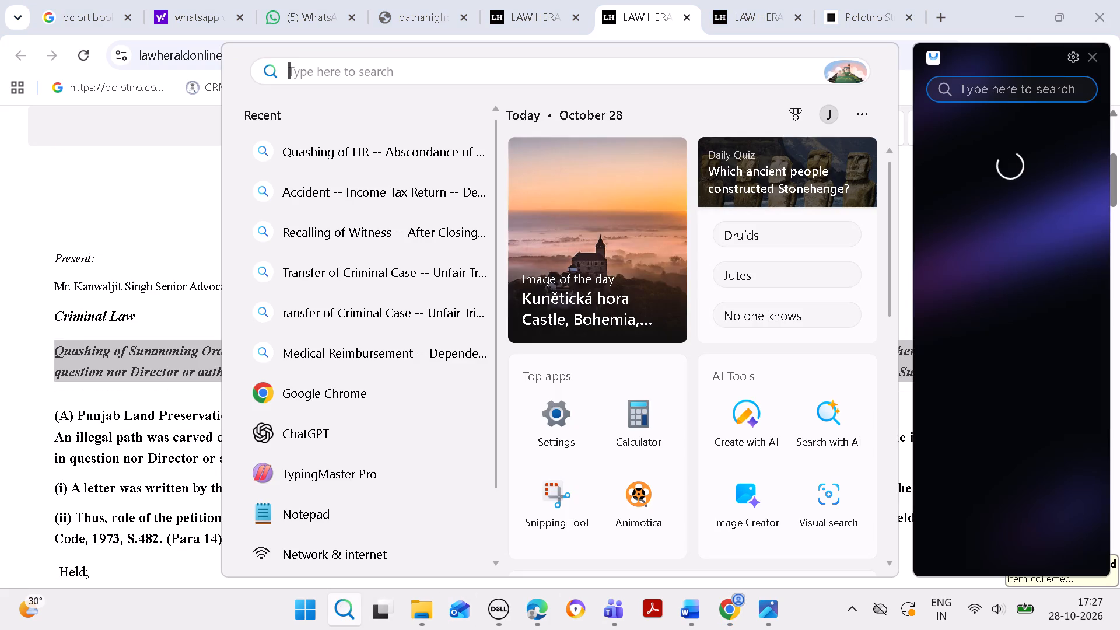
key("ctrl+v")
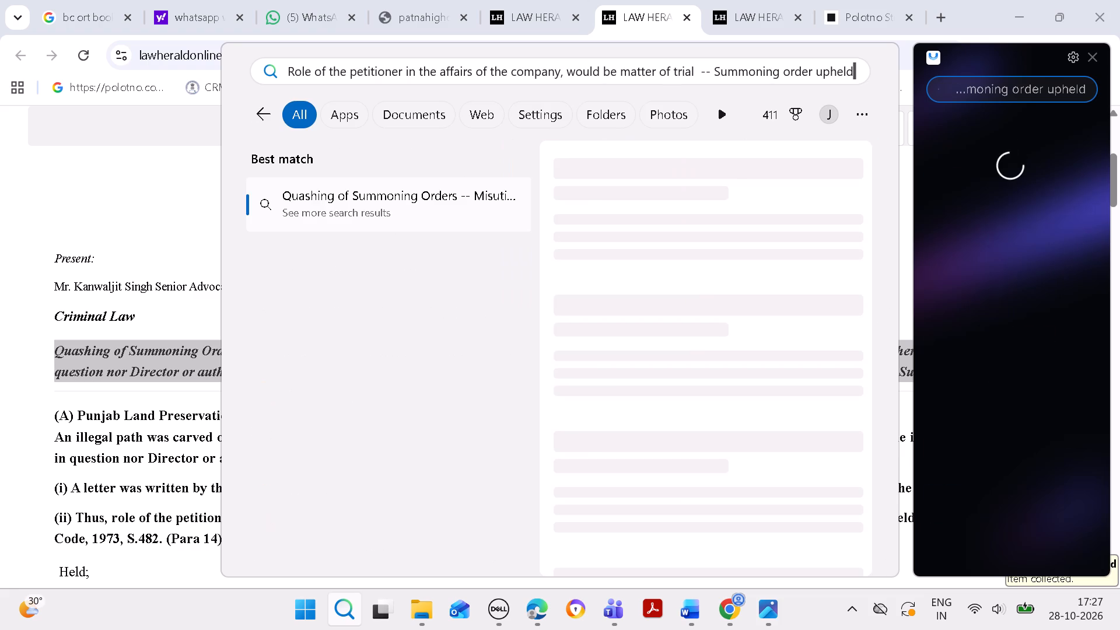
key("ctrl+a")
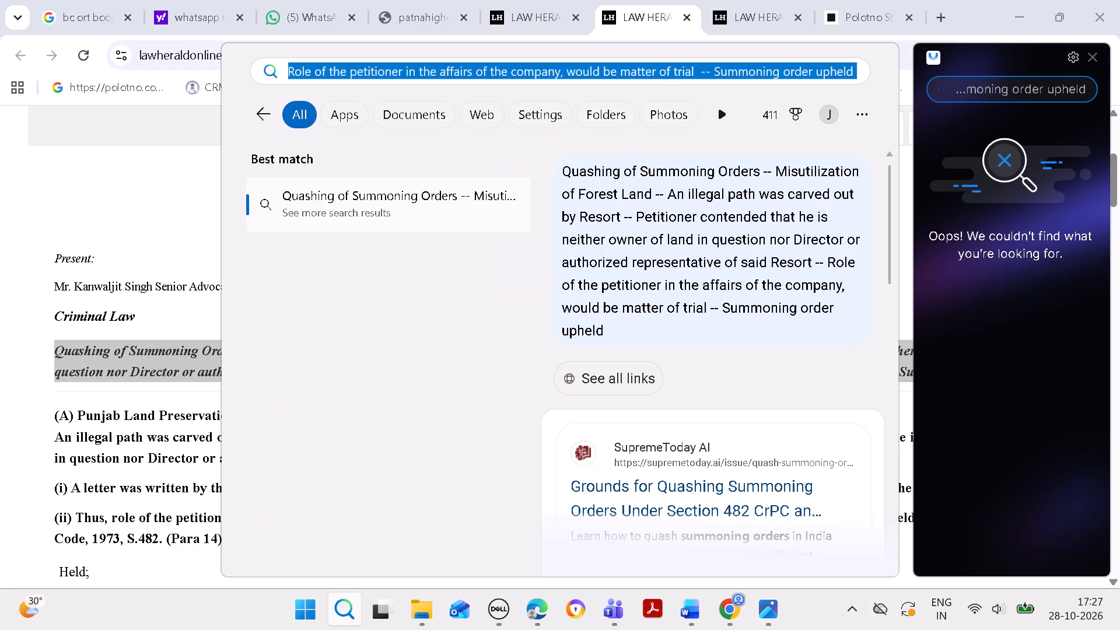
key("ctrl+c")
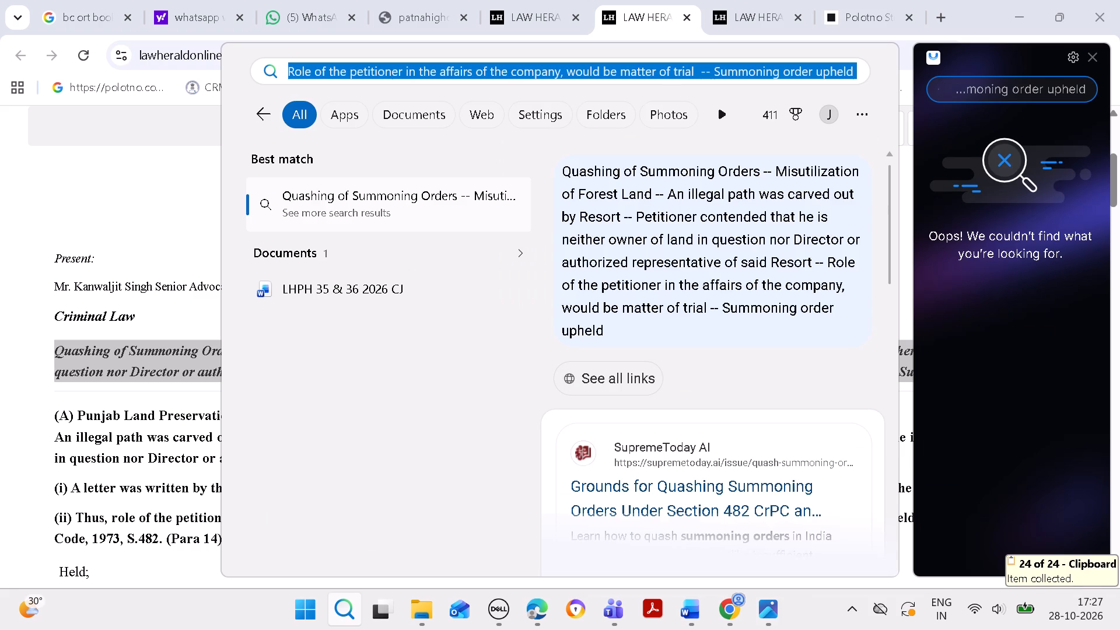
Replace the premature-petition text on the Polotno Studio poster with the copied Quashing of Summoning Orders headnote.
left_click(831, 17)
double_click(606, 376)
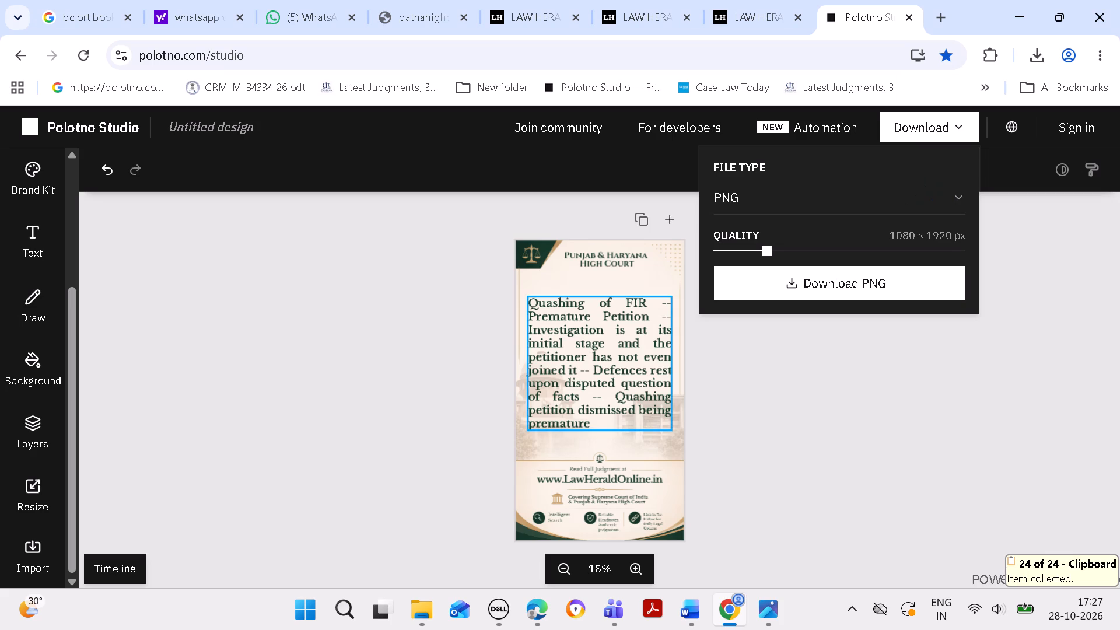
key("ctrl+q")
key("ctrl+a")
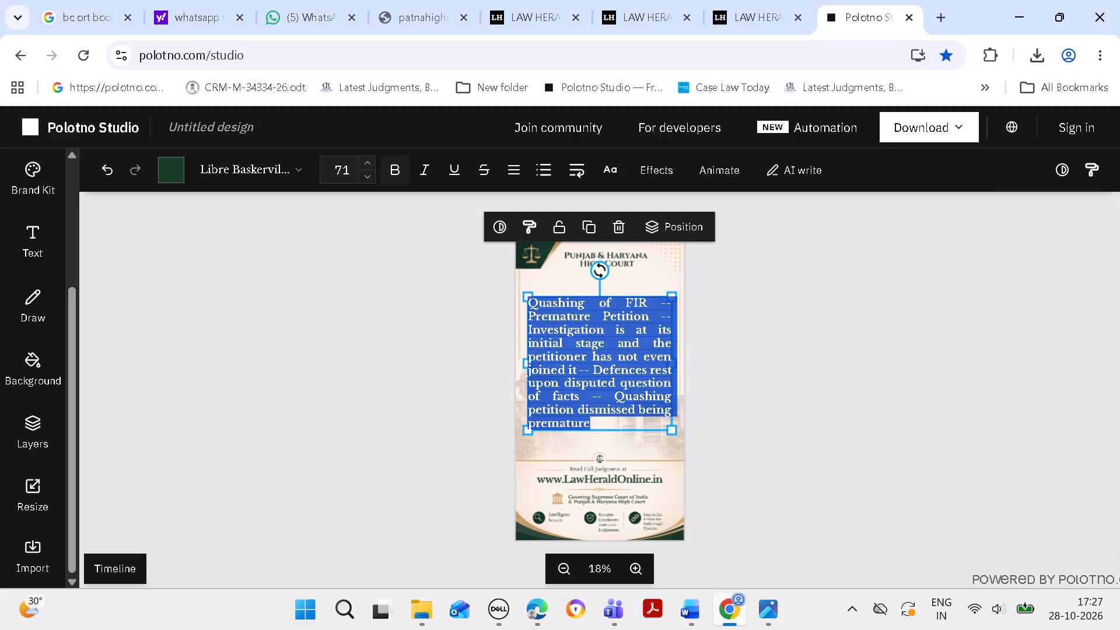
left_click(754, 355)
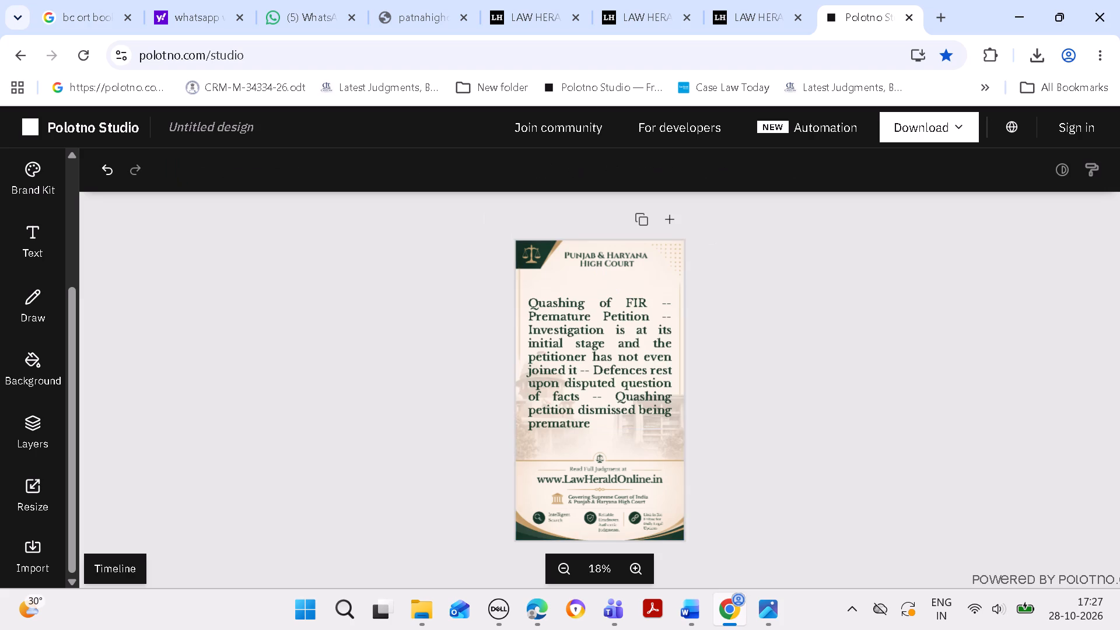
left_click(618, 367)
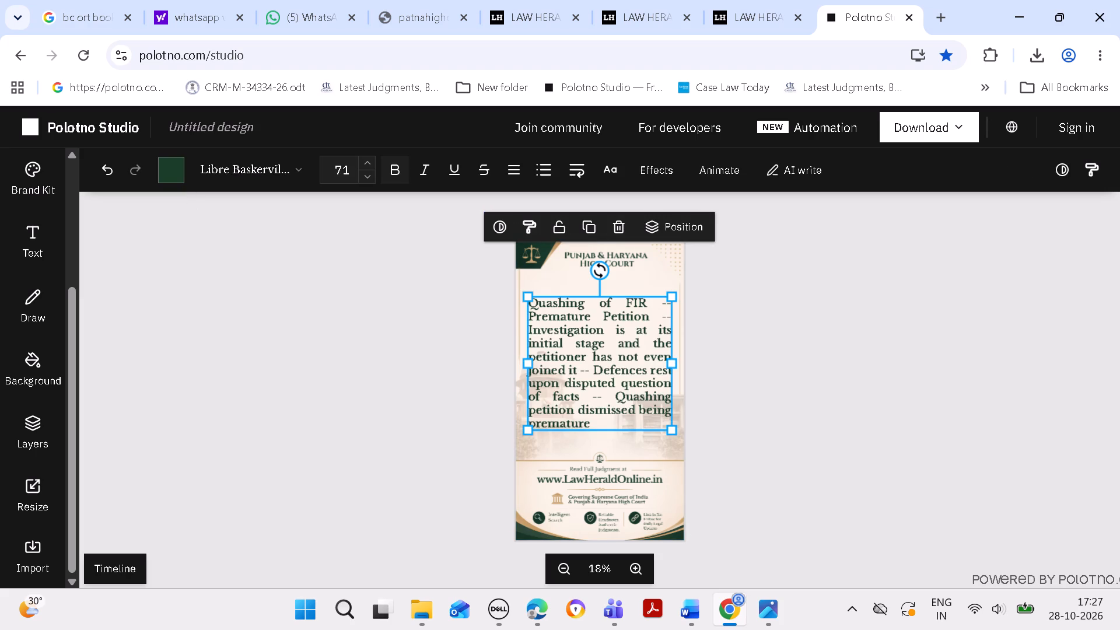
key("ctrl+a")
left_click(877, 335)
left_click(626, 361)
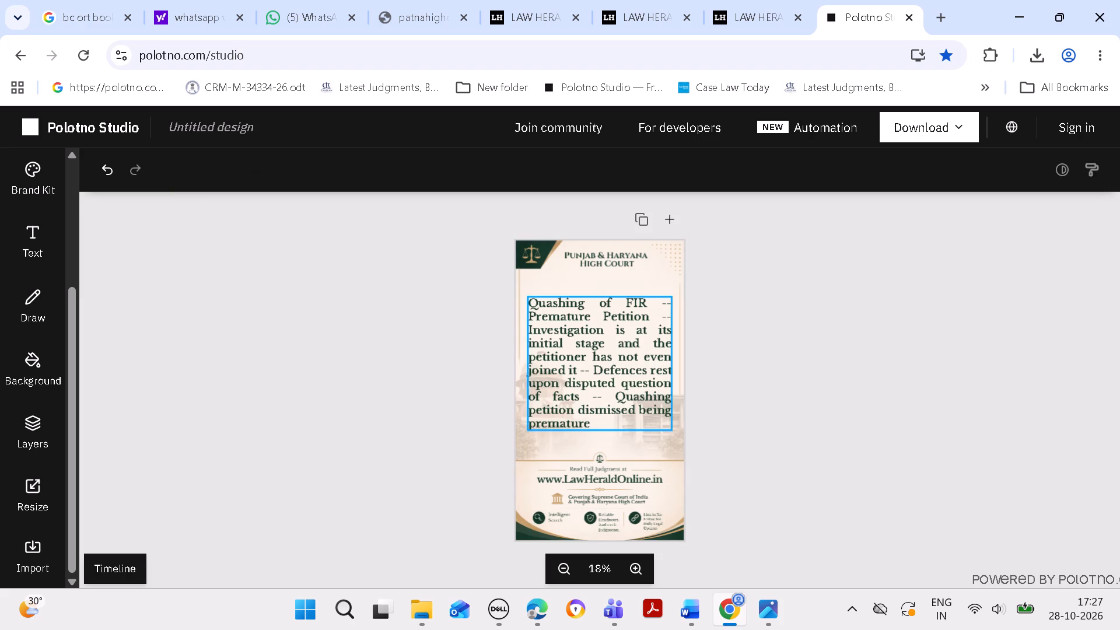
key("ctrl+a")
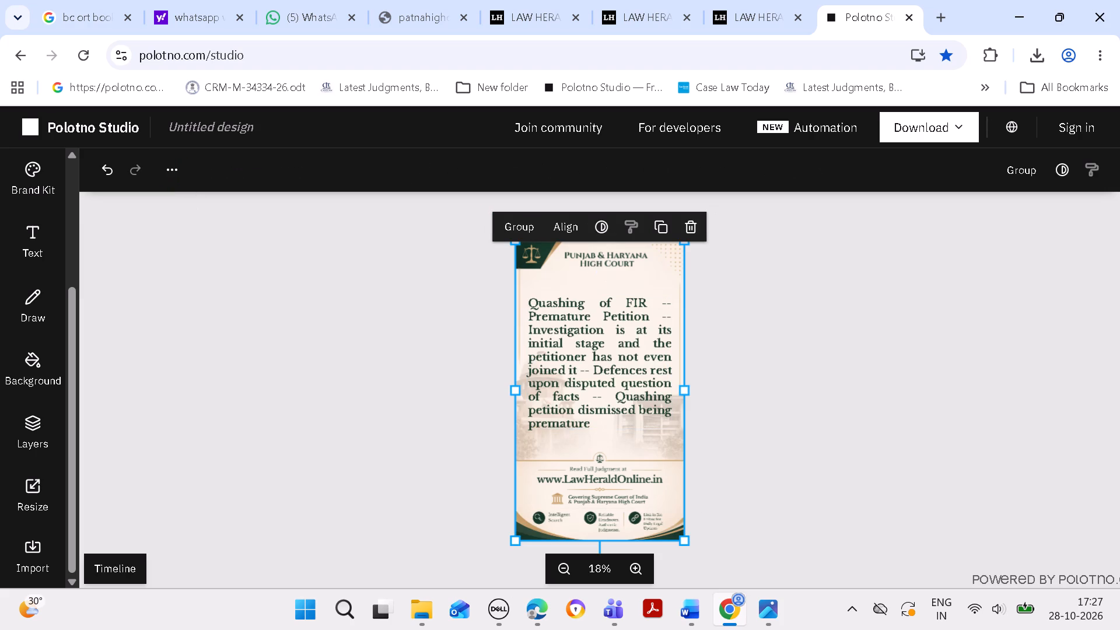
left_click(706, 363)
double_click(640, 359)
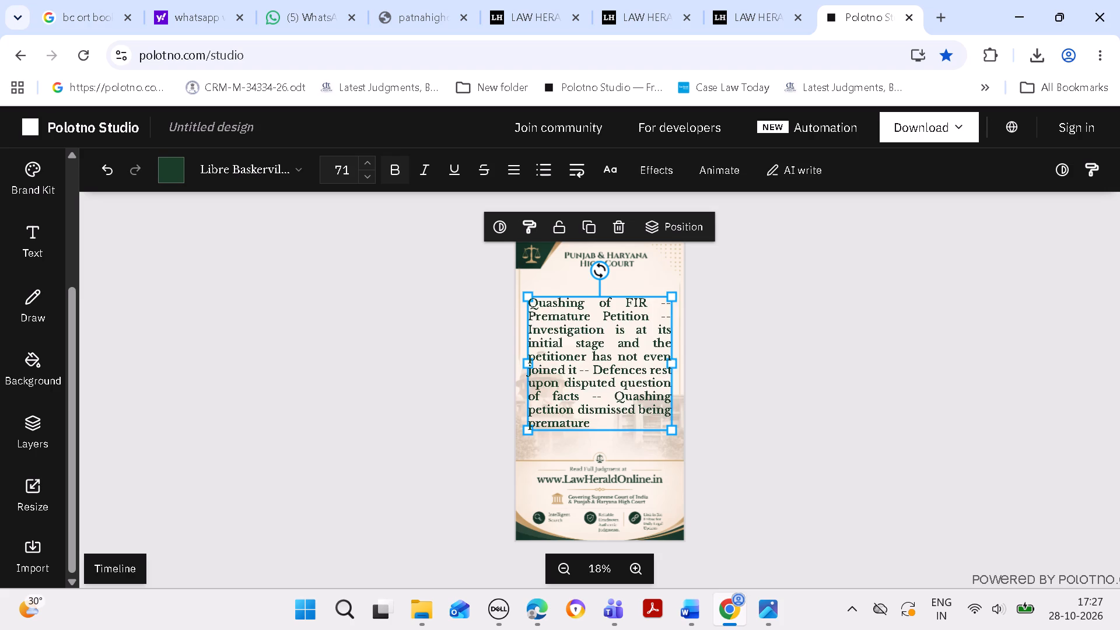
key("ctrl+a")
key("ctrl+v")
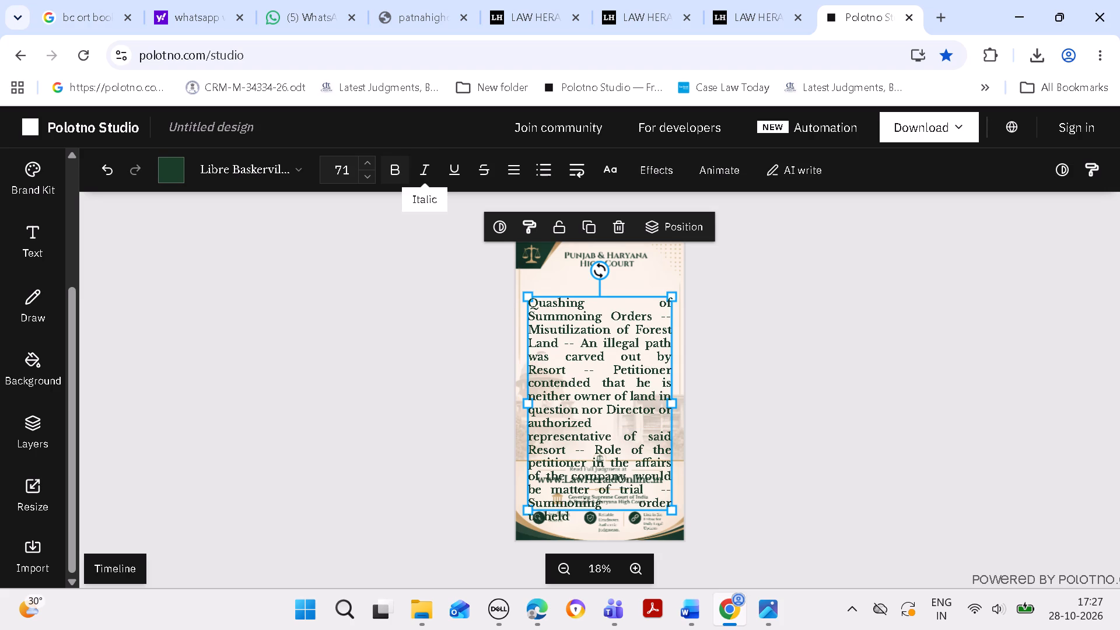
Reduce the headnote's font size to about 60 and move the text block slightly up, clear of the poster's footer.
triple_click(363, 183)
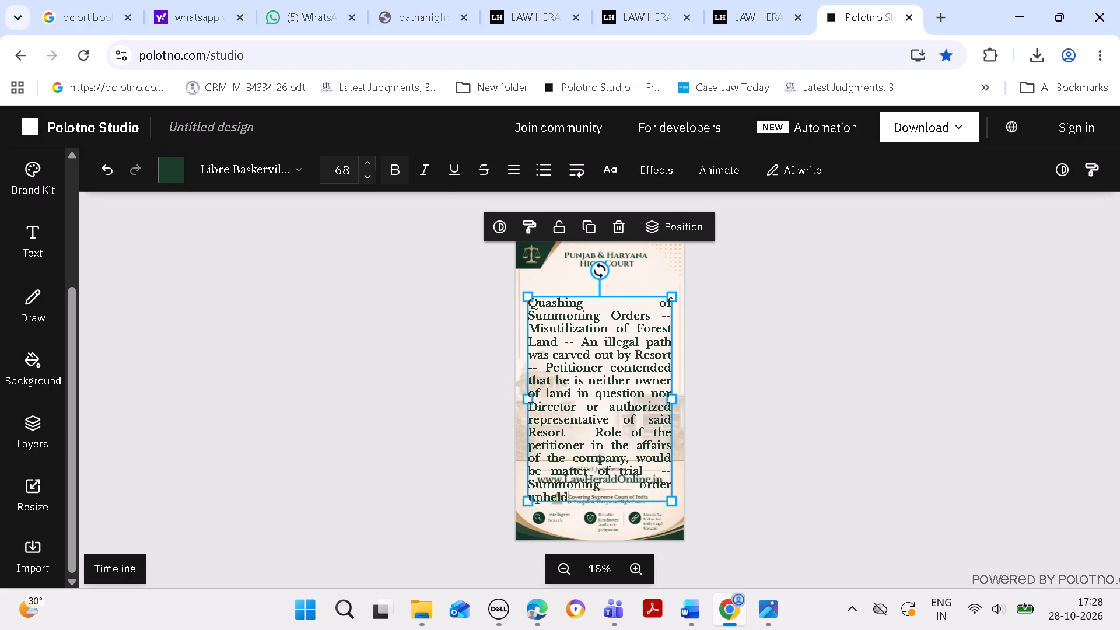
triple_click(363, 182)
triple_click(363, 182)
double_click(363, 182)
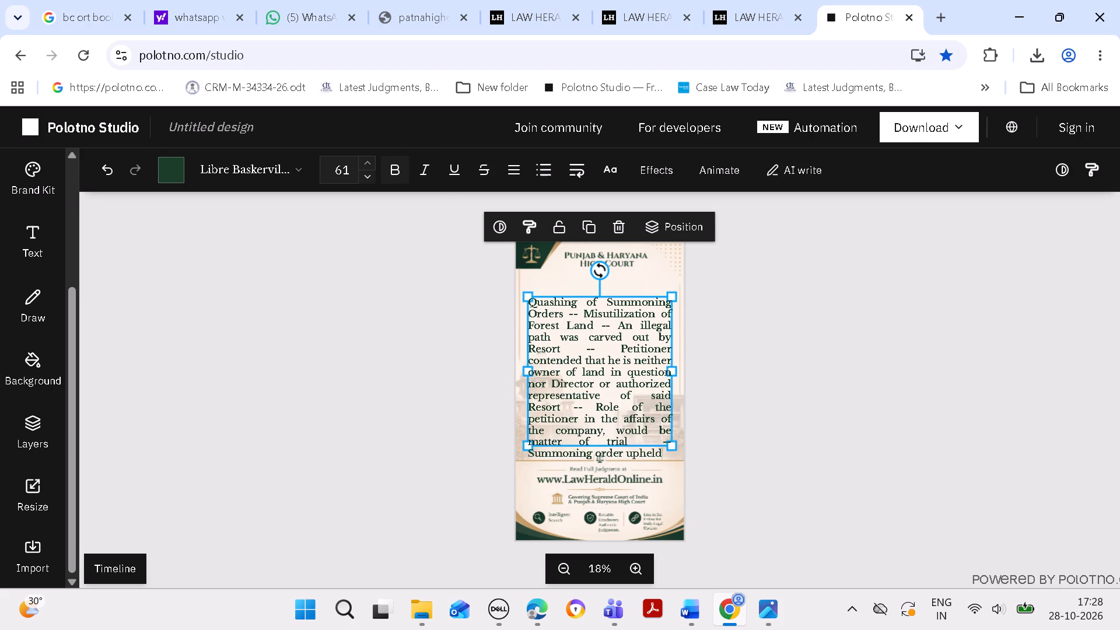
left_click(1063, 432)
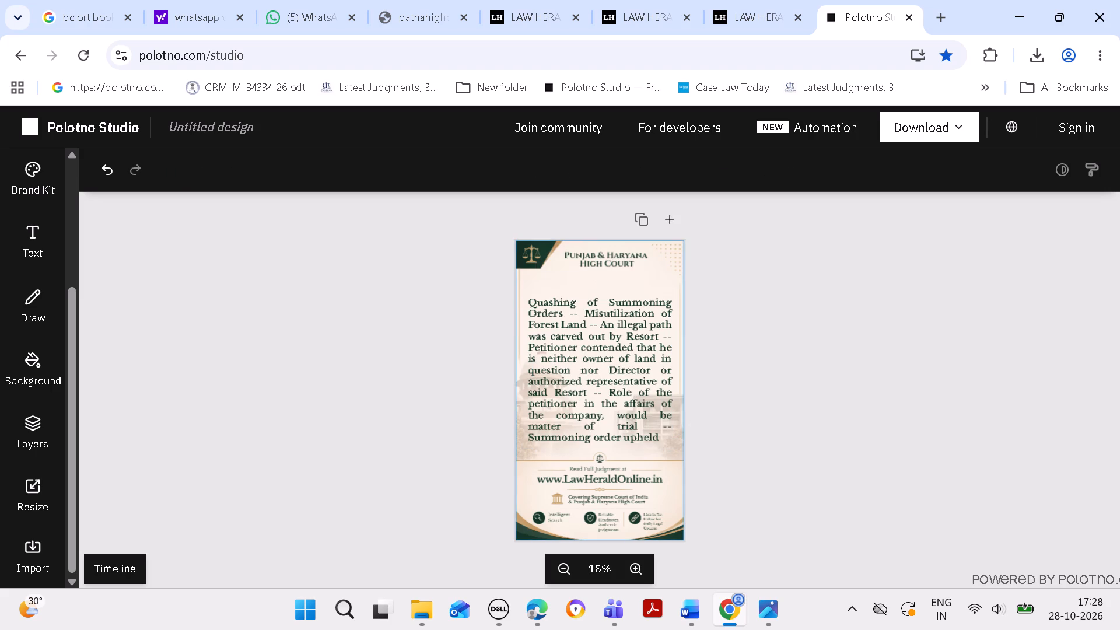
left_click_drag(632, 401, 632, 394)
left_click_drag(779, 400, 793, 391)
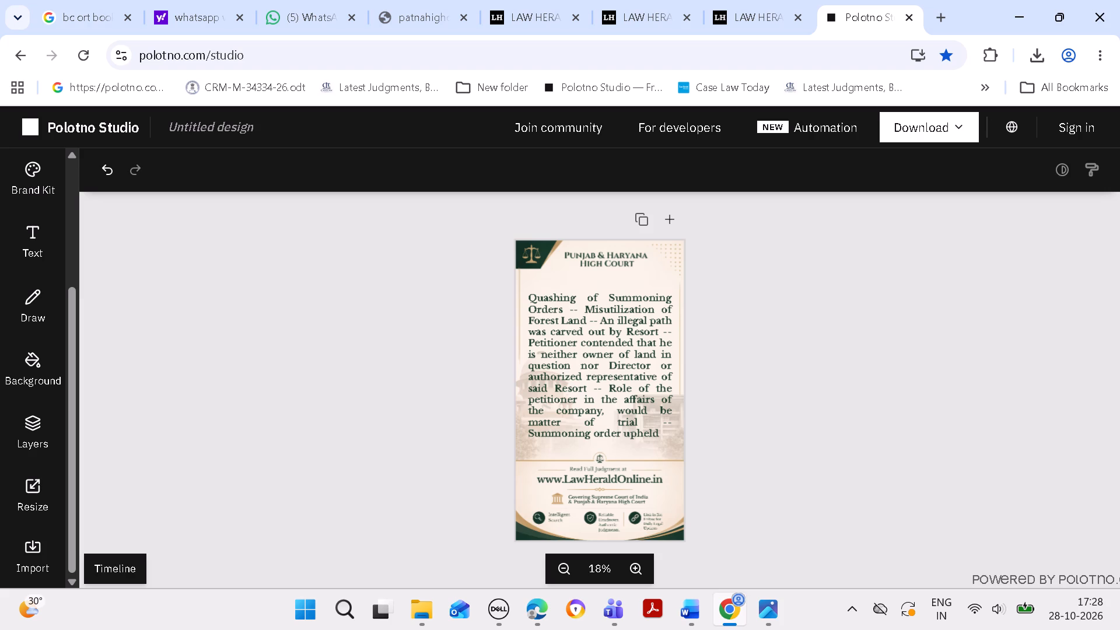
Download the poster as a PNG at 1080 × 1920 px.
left_click(927, 128)
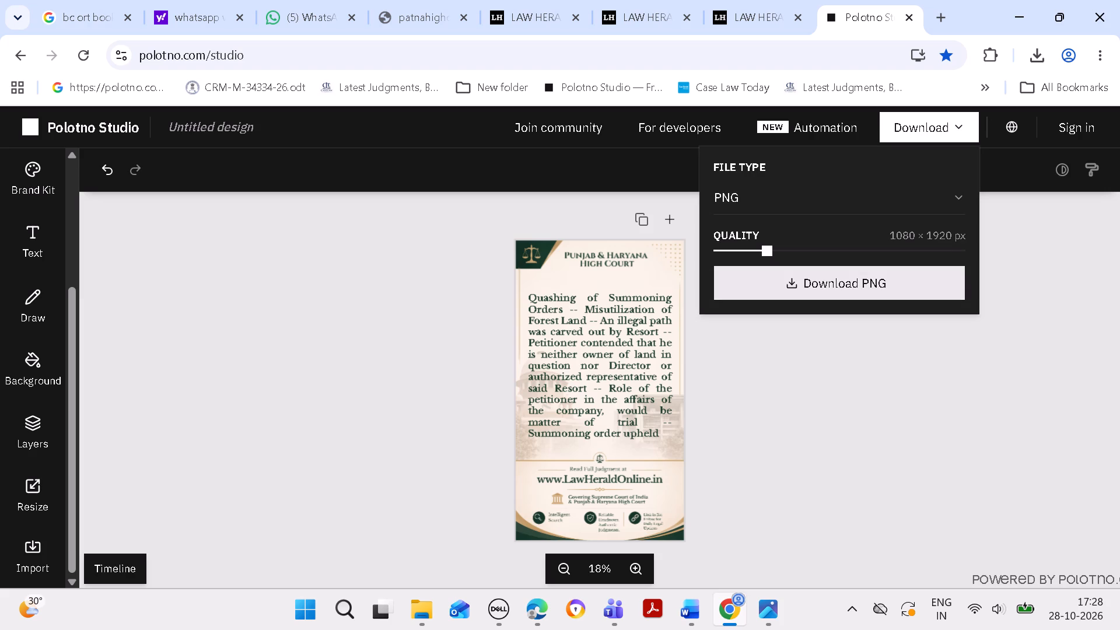
left_click(835, 293)
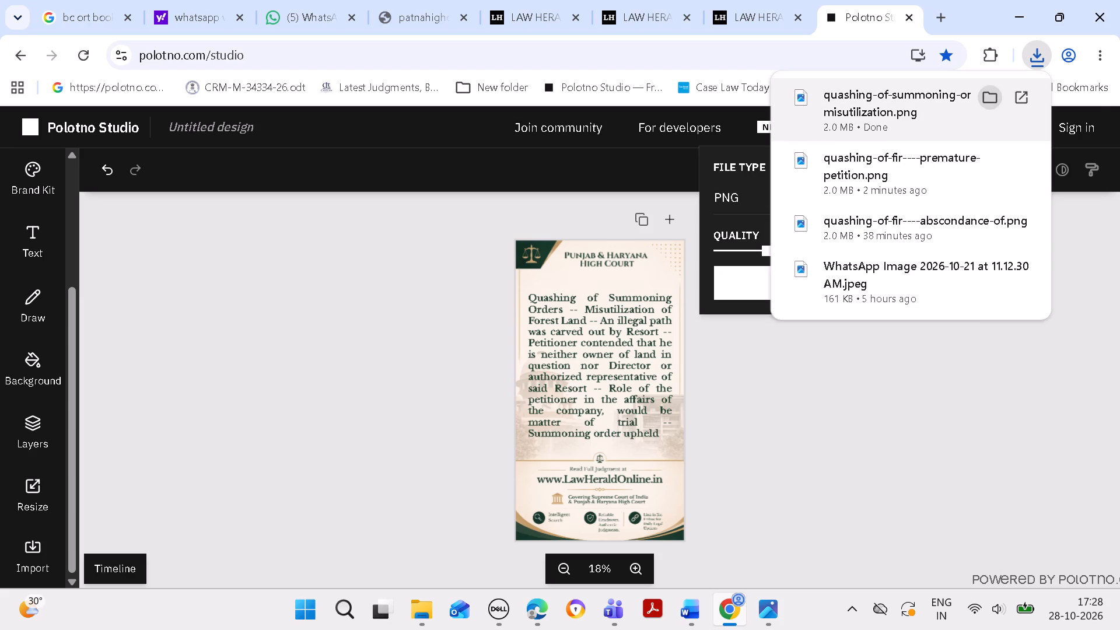
Copy the downloaded quashing-of-summoning-orders----misutilization image from Downloads into the FB ONLINE POST---28 Oct folder.
left_click(981, 100)
key("ctrl+c")
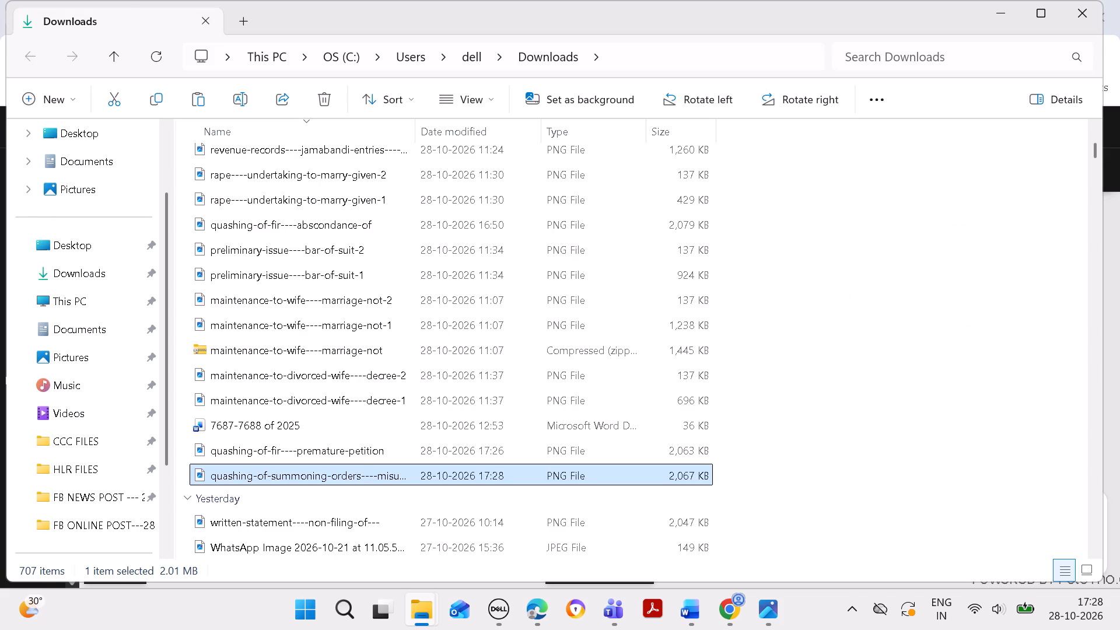
left_click(998, 14)
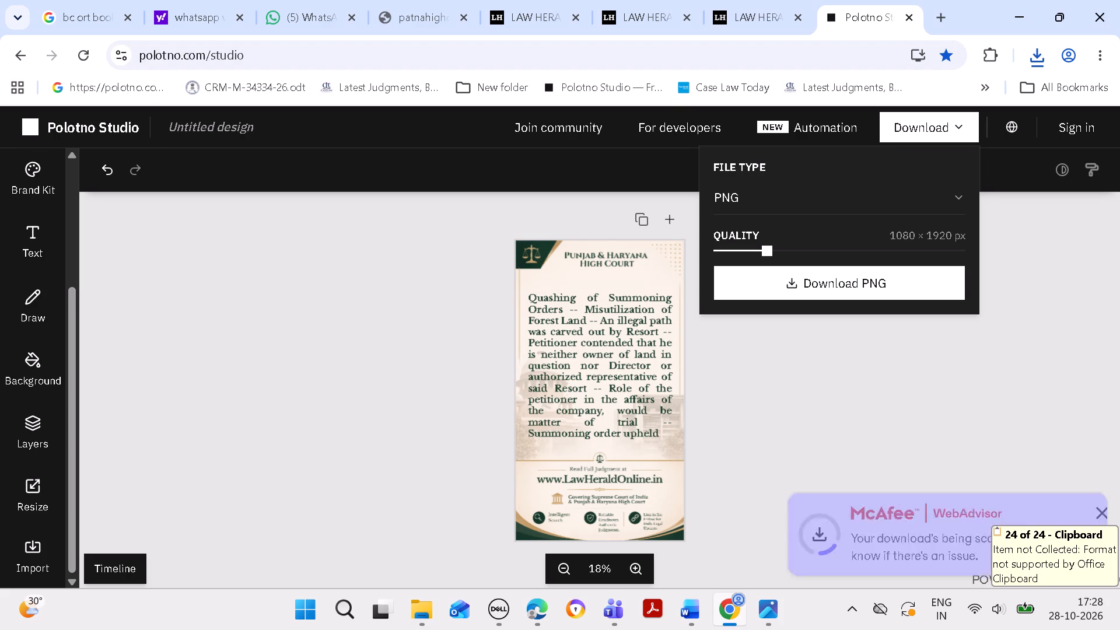
left_click(1018, 15)
right_click(582, 302)
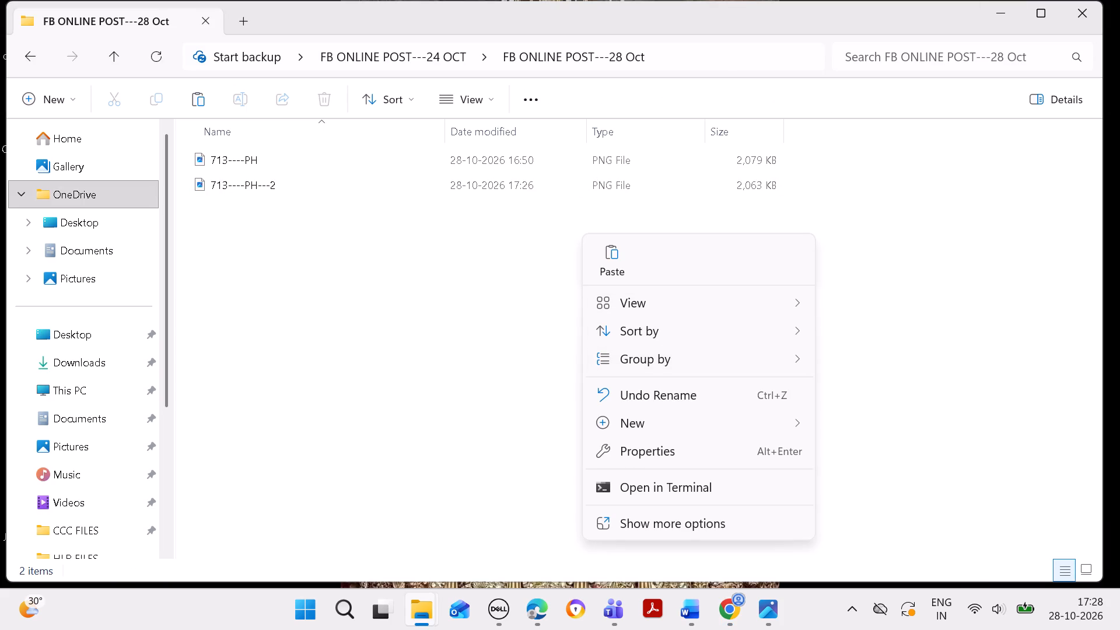
left_click(518, 306)
key("ctrl+v")
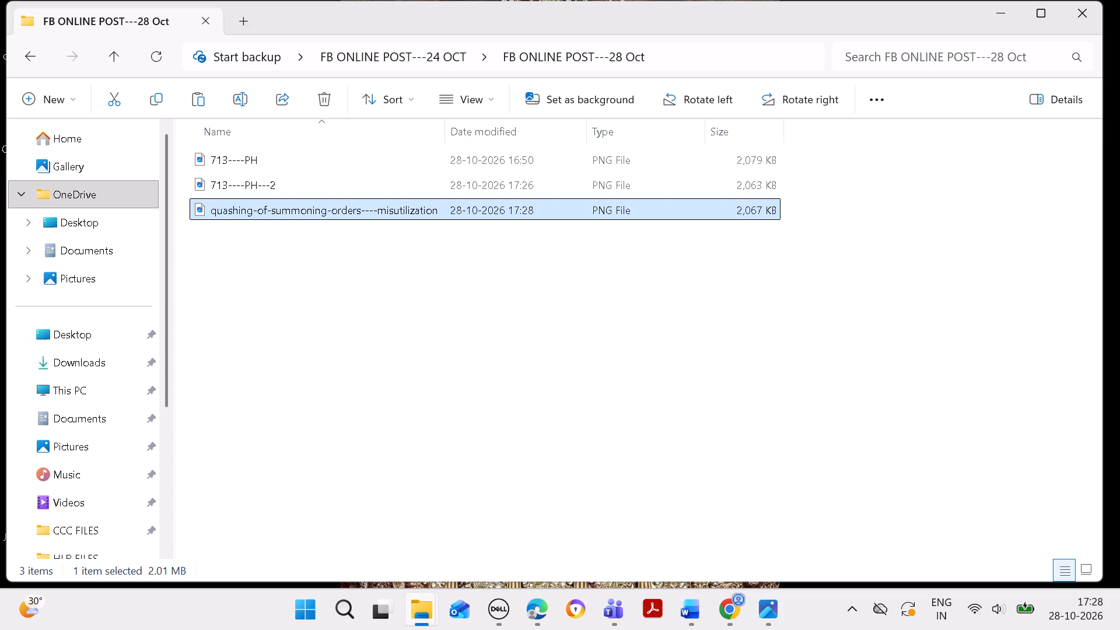
Rename the copied summoning-orders image as 707-----PH.
right_click(484, 219)
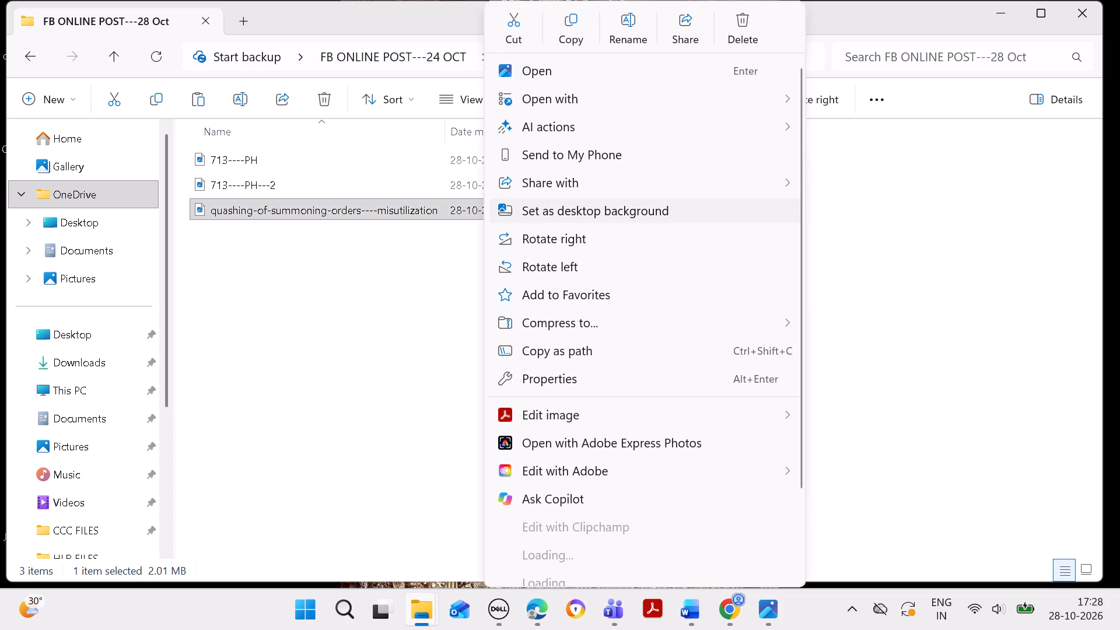
left_click(634, 15)
key("BackSpace")
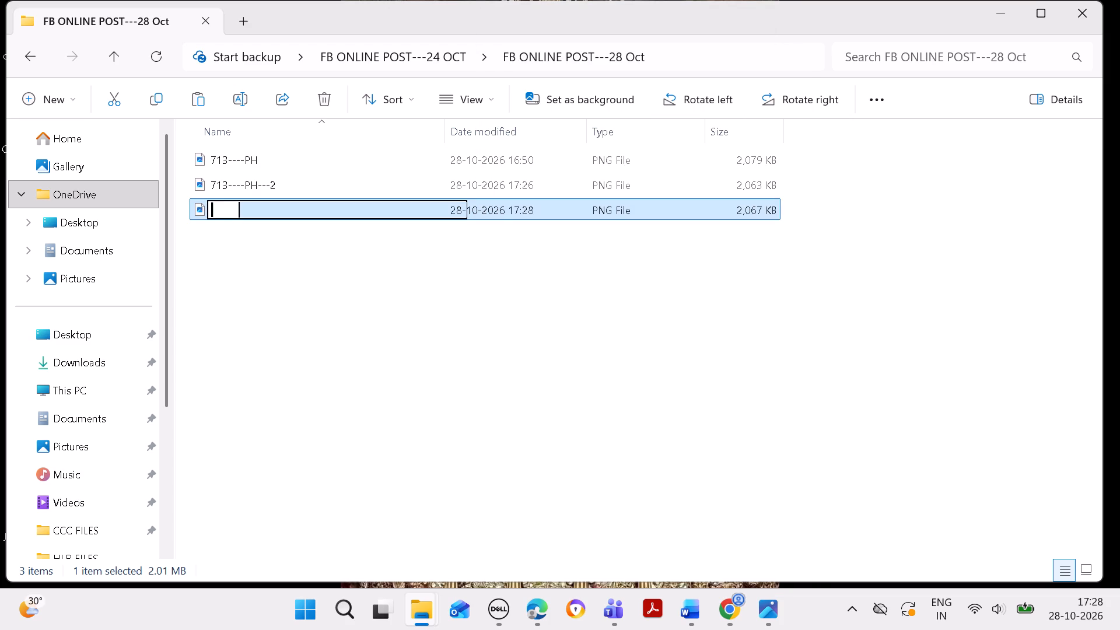
type("70")
type("--")
key("BackSpace")
key("BackSpace")
key("BackSpace")
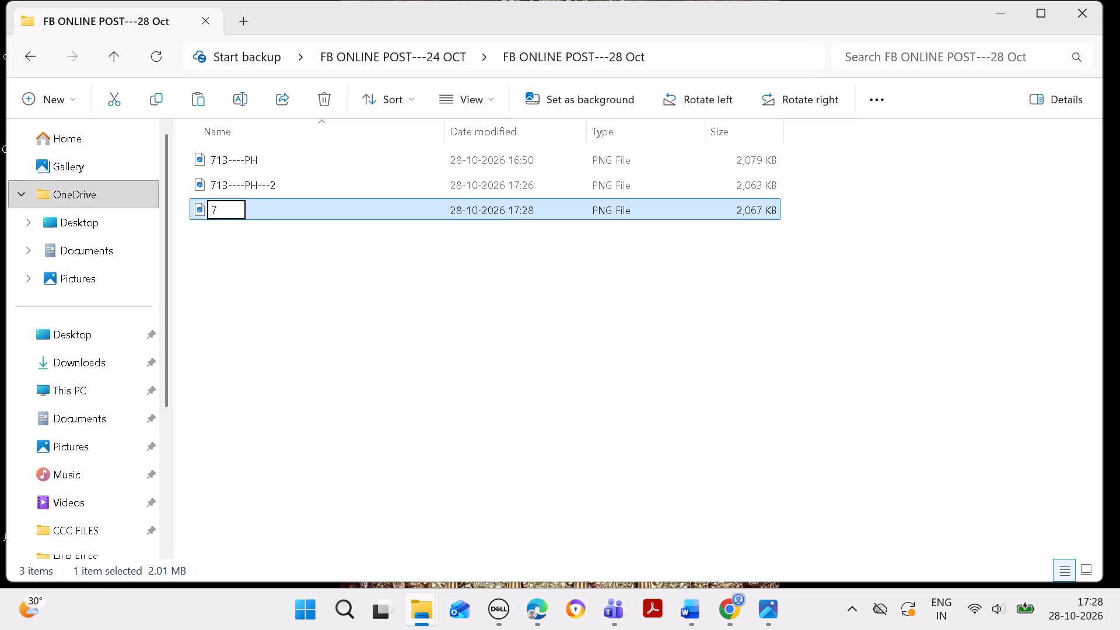
type("0A7")
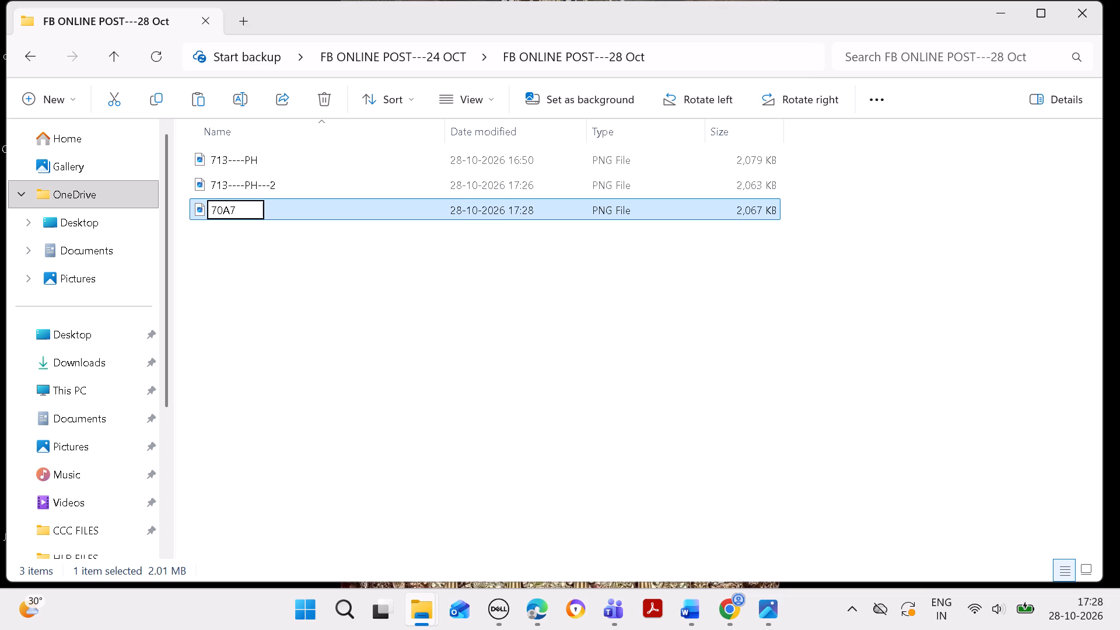
key("BackSpace")
key("BackSpace")
type("7-----PH")
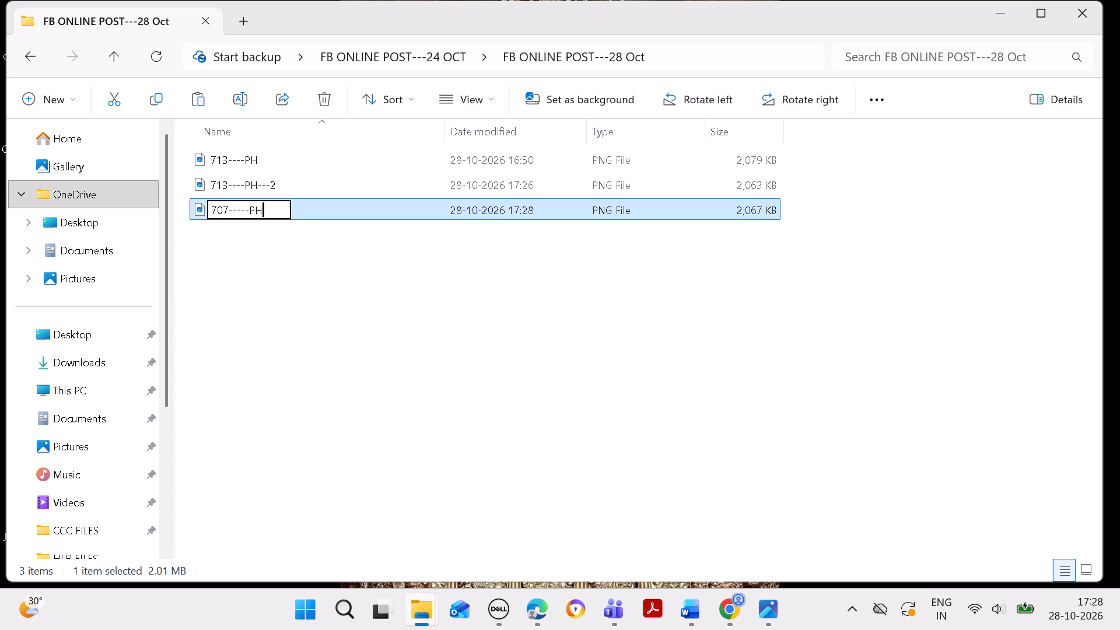
key("Return")
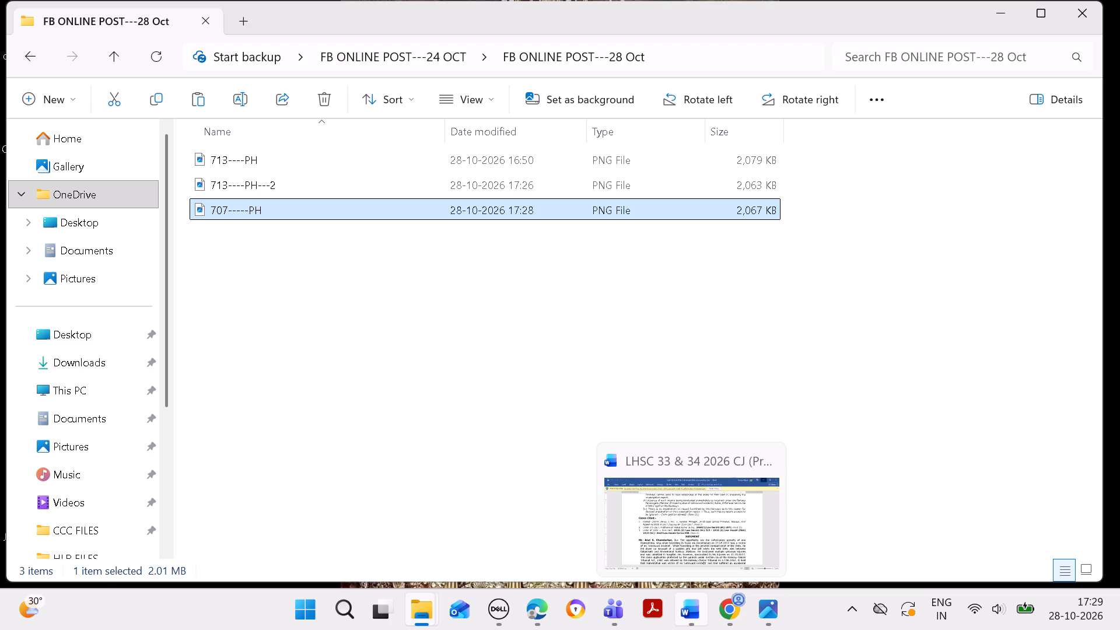
Look up 2026 citation number 624 on Law Herald Online in Chrome and open its full judgment page.
scroll(687, 600, "up", 3)
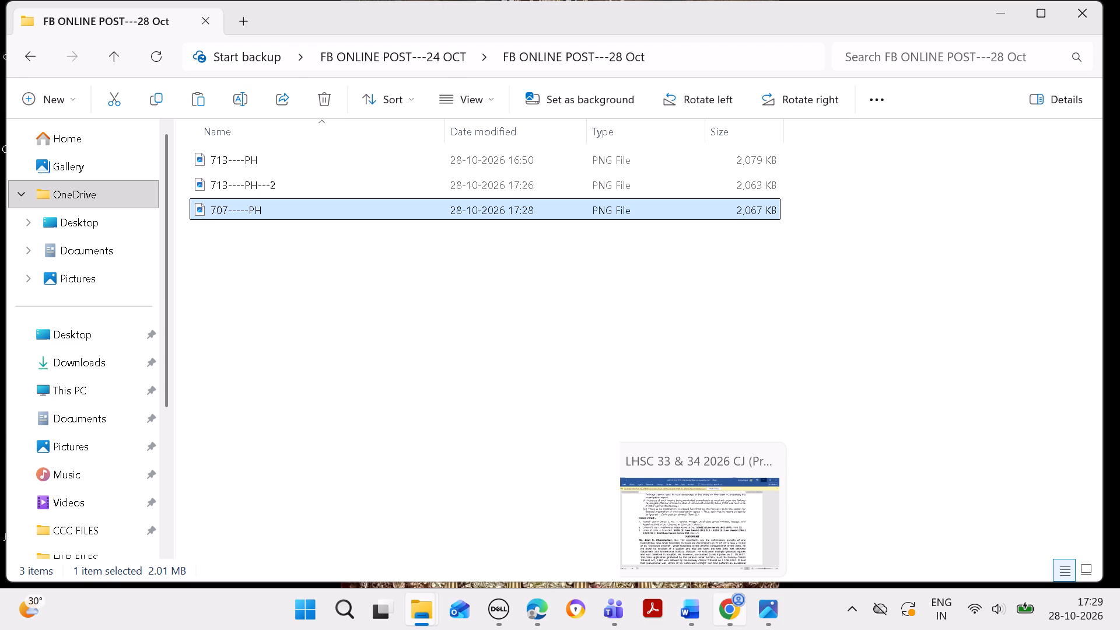
left_click(713, 610)
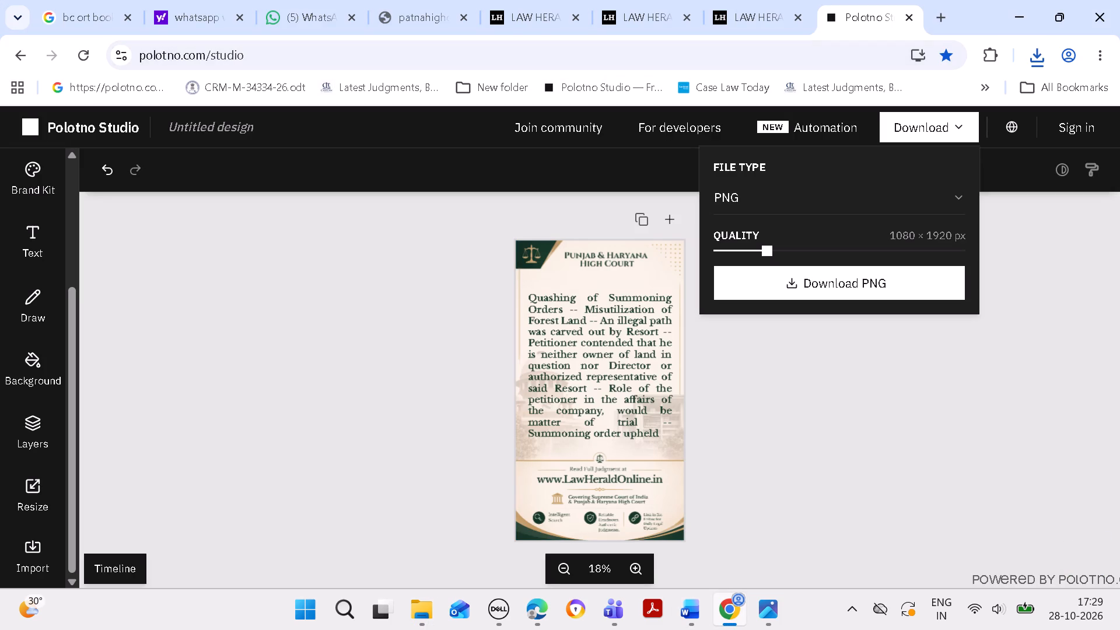
left_click(551, 24)
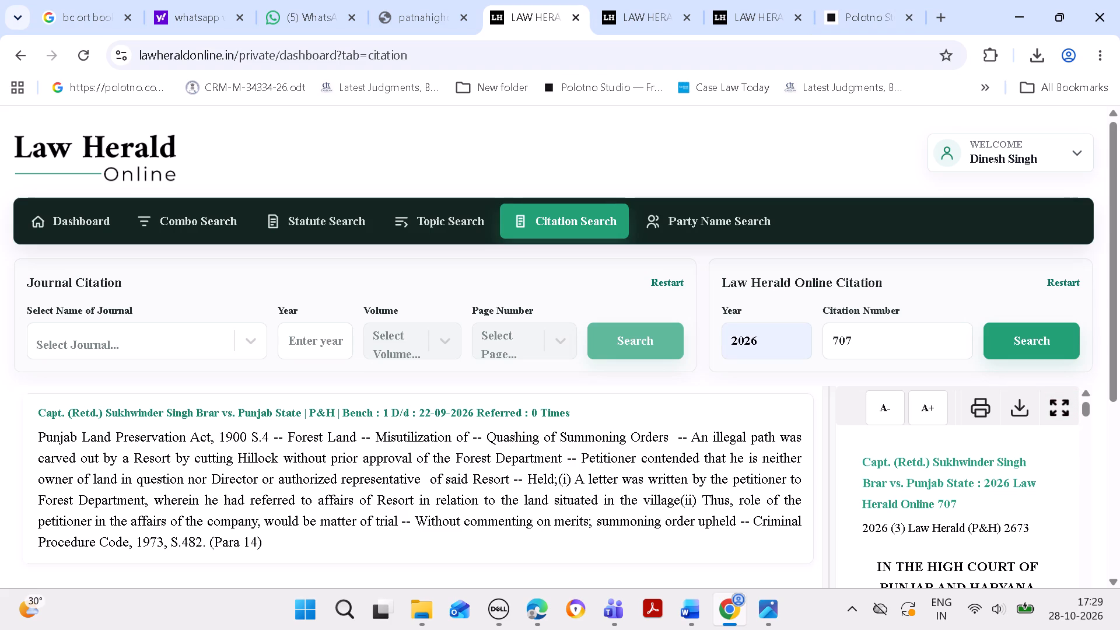
left_click(868, 336)
key("BackSpace")
key("BackSpace")
key("BackSpace")
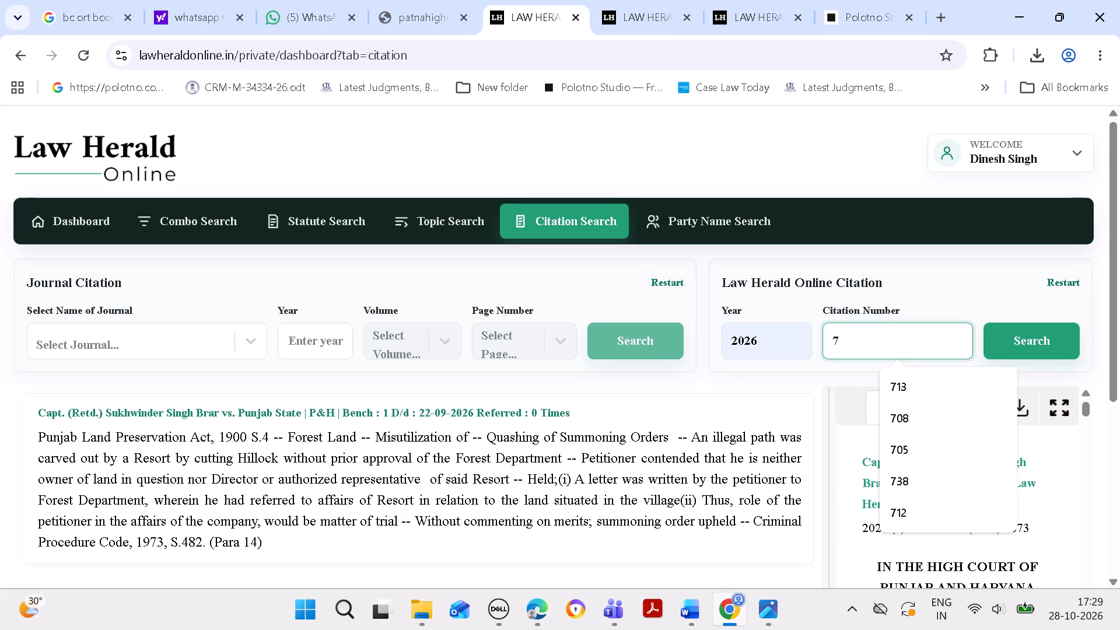
key("BackSpace")
type("624")
left_click(1021, 349)
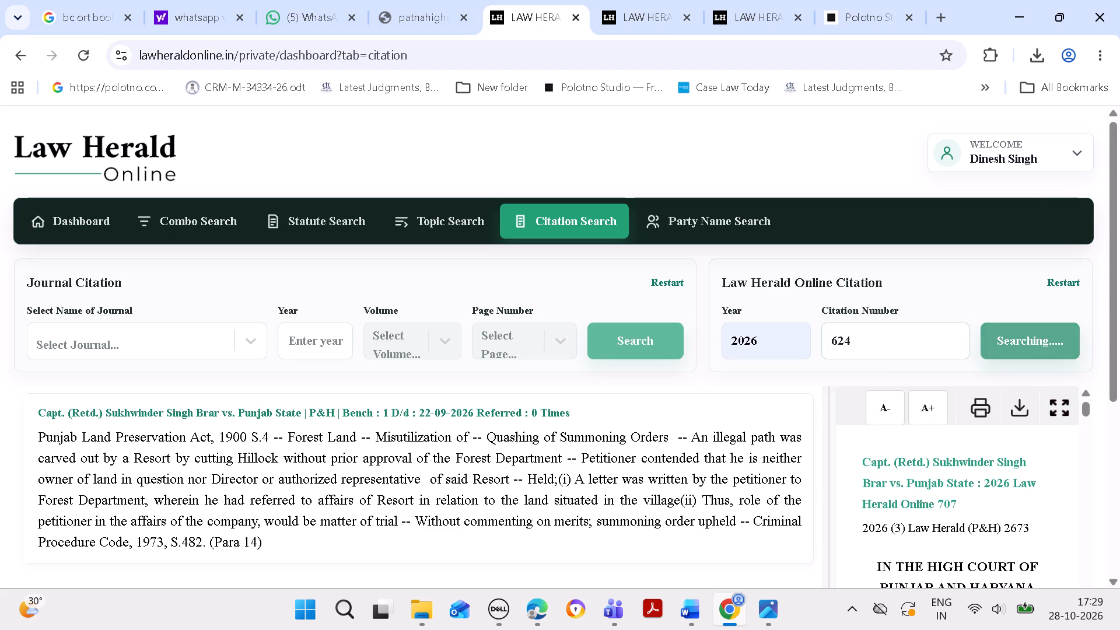
left_click(1050, 408)
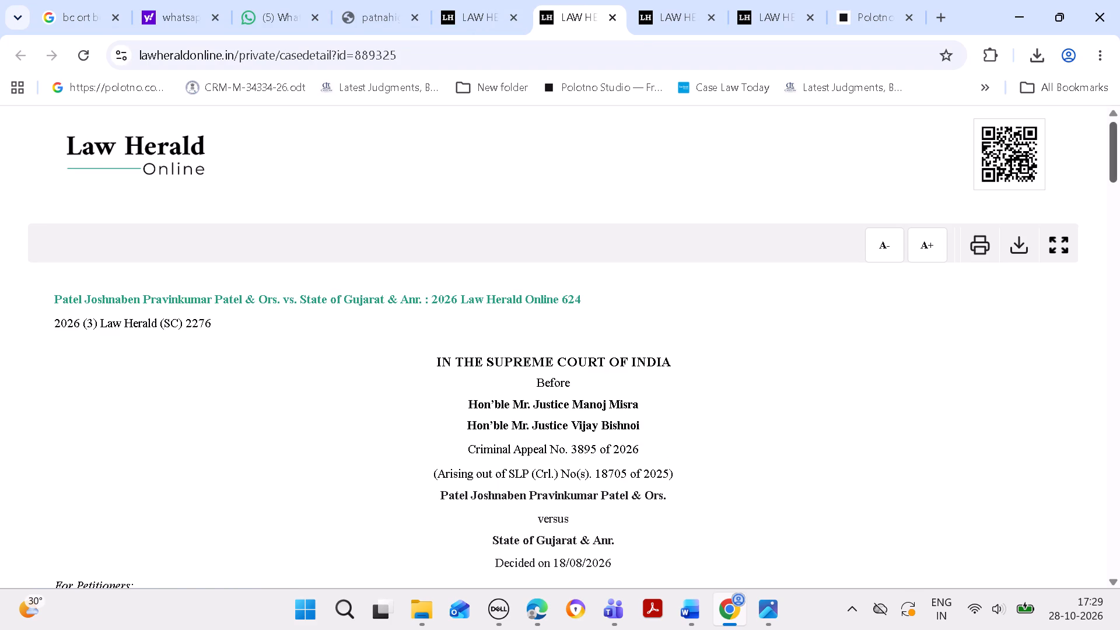
Copy the first "Abetment to Suicide -- Quashing" headnote from the judgment, passing it through Windows search to get plain text.
left_click_drag(1112, 168, 1113, 188)
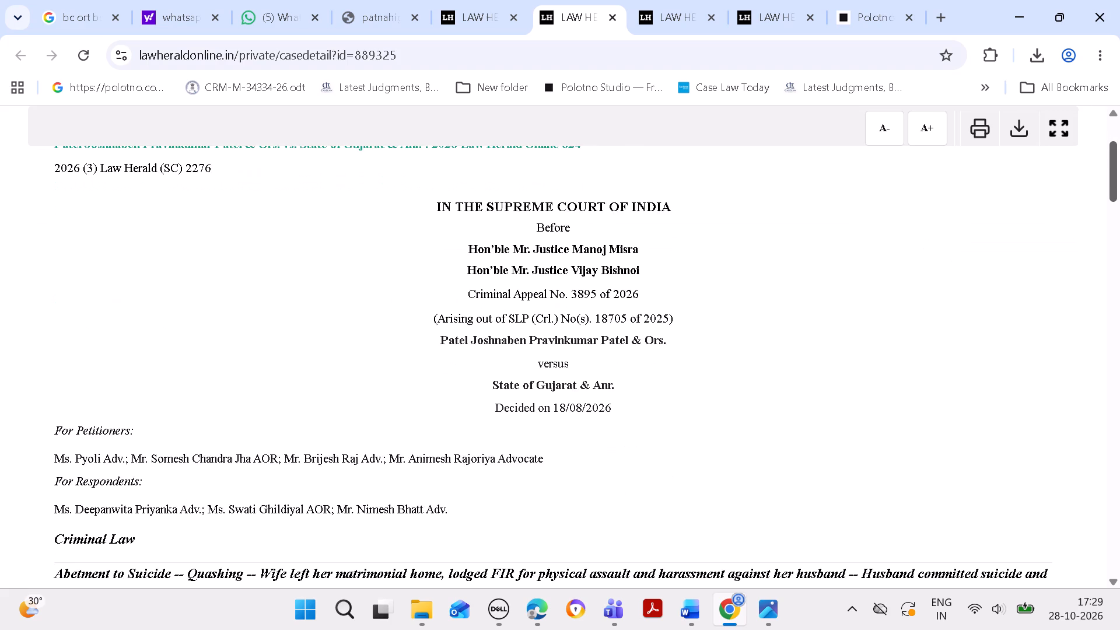
left_click_drag(1113, 188, 1113, 219)
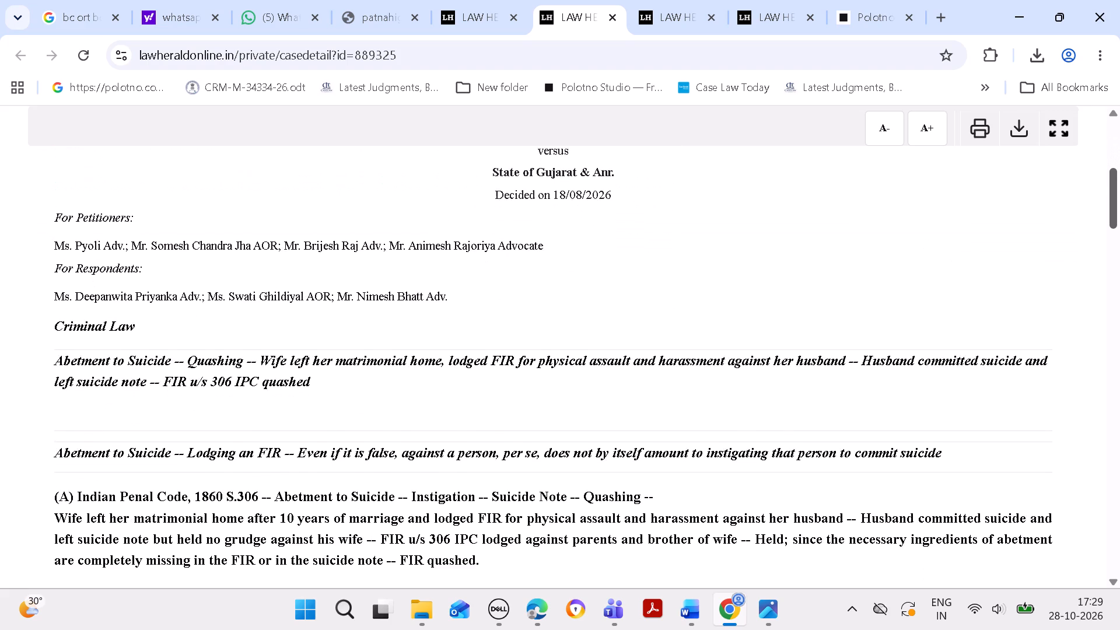
left_click_drag(1113, 219, 1112, 220)
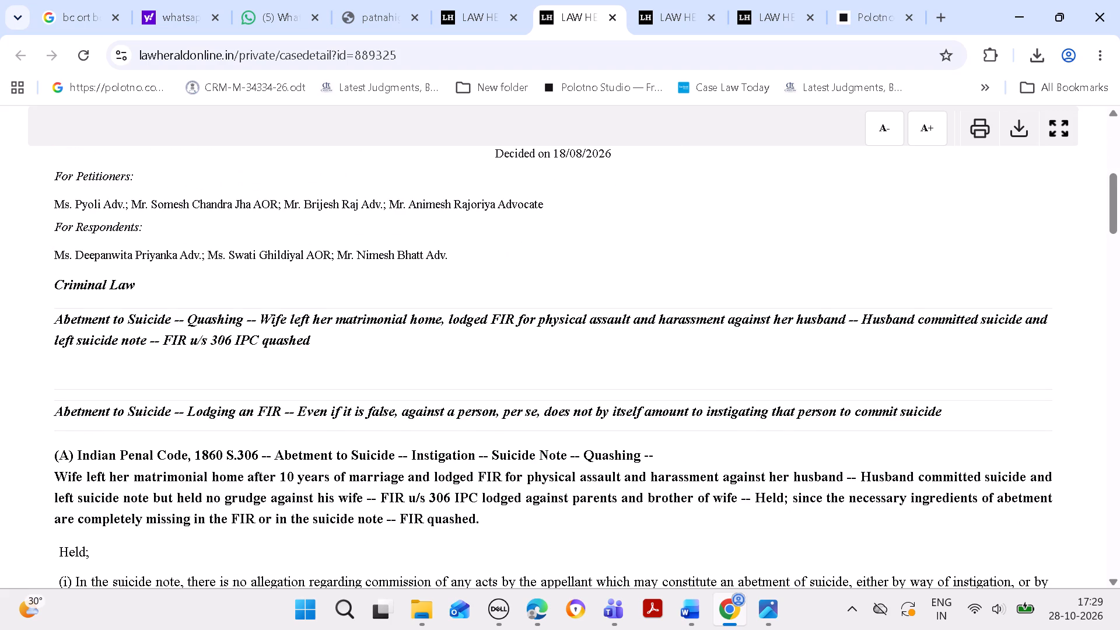
left_click_drag(57, 317, 306, 361)
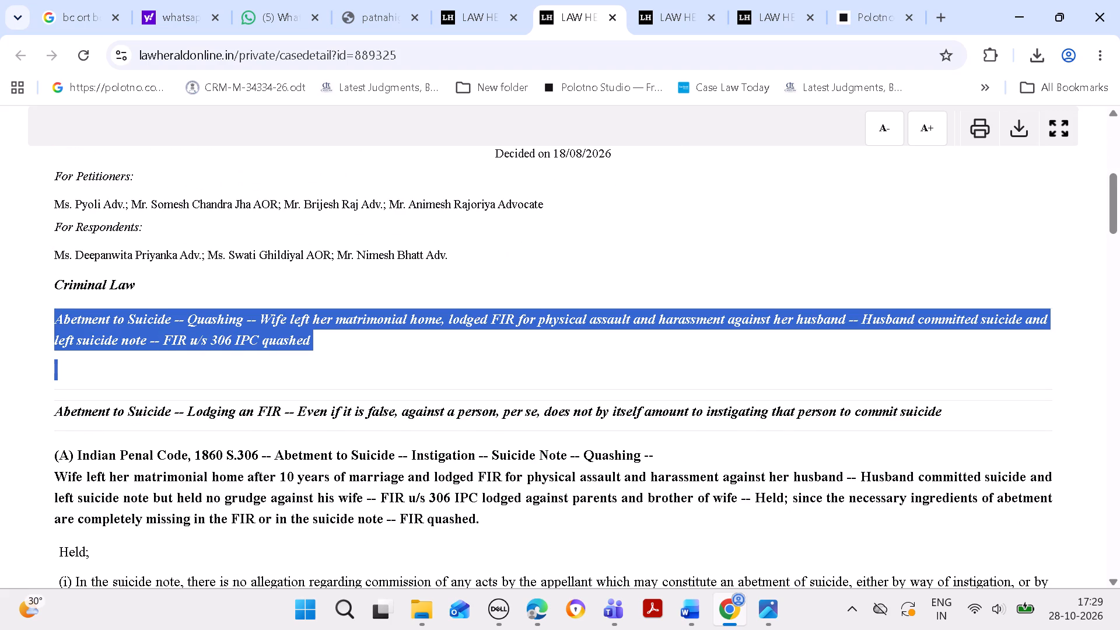
left_click_drag(306, 361, 308, 361)
key("ctrl+c")
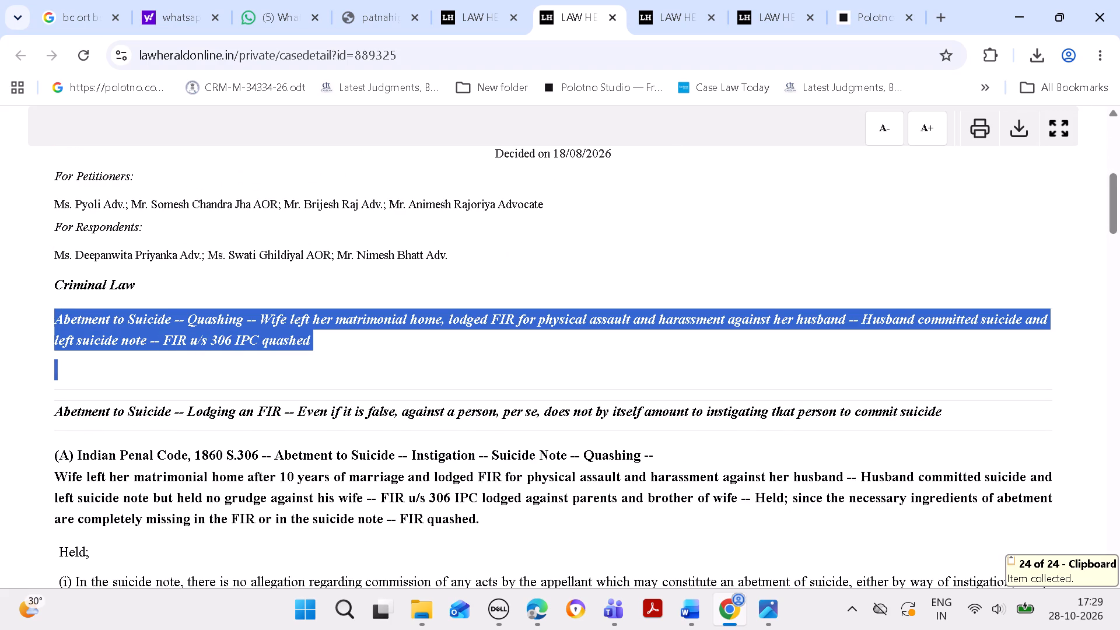
left_click(348, 608)
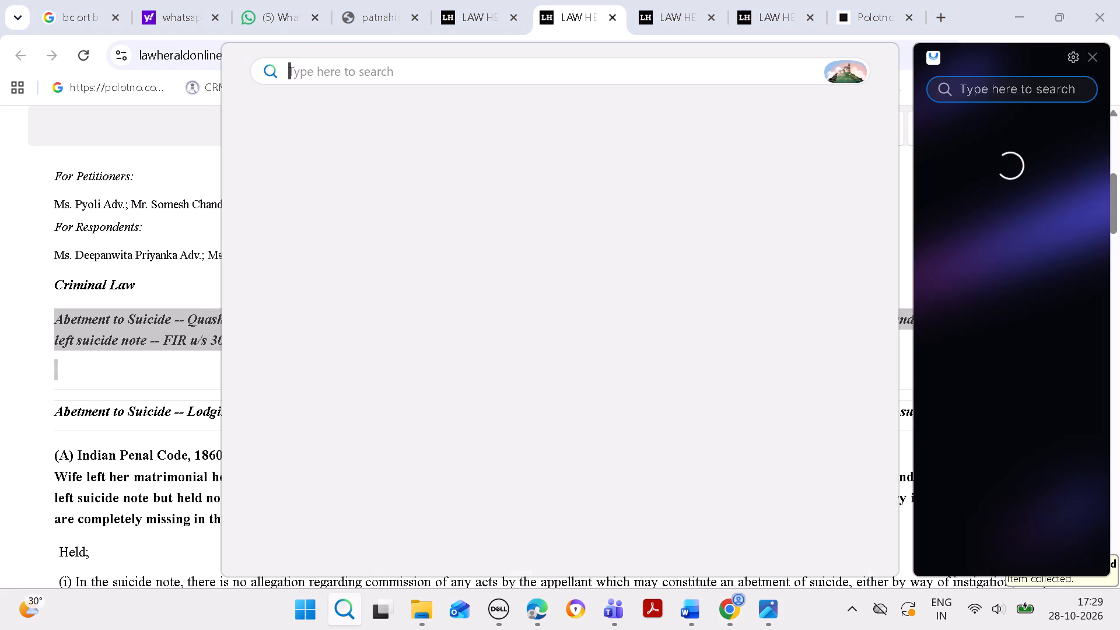
key("ctrl+v")
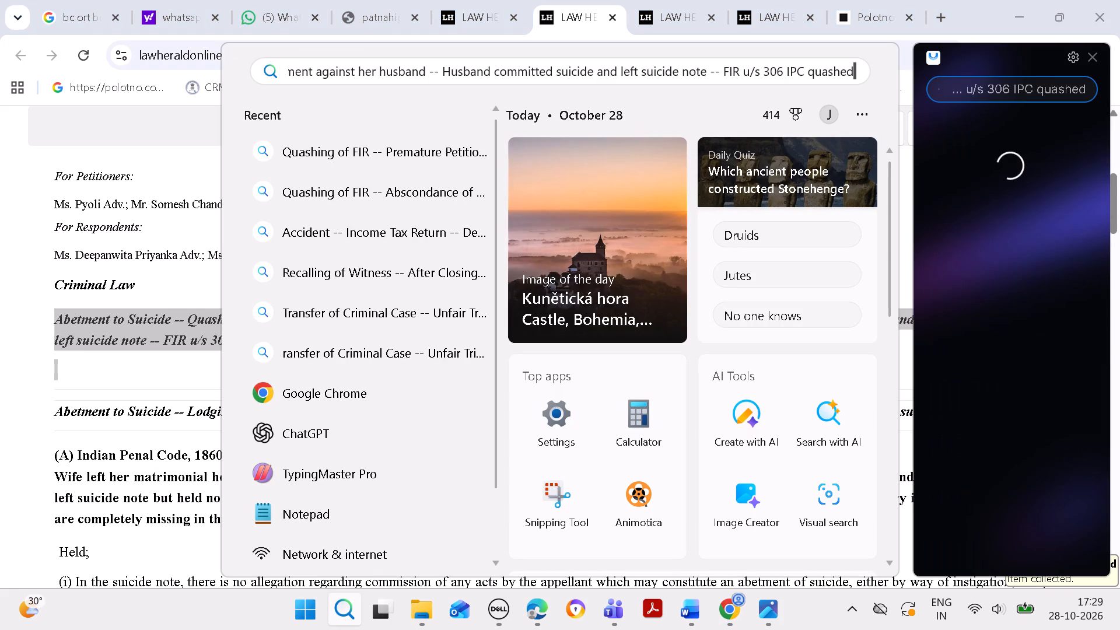
key("ctrl+a")
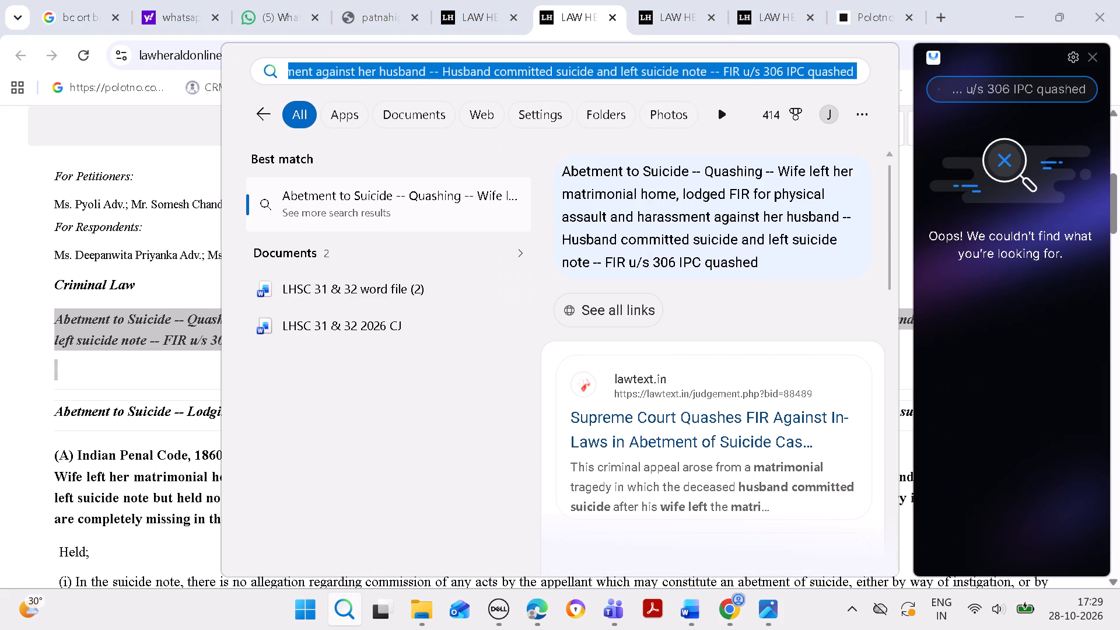
key("ctrl+c")
left_click(180, 365)
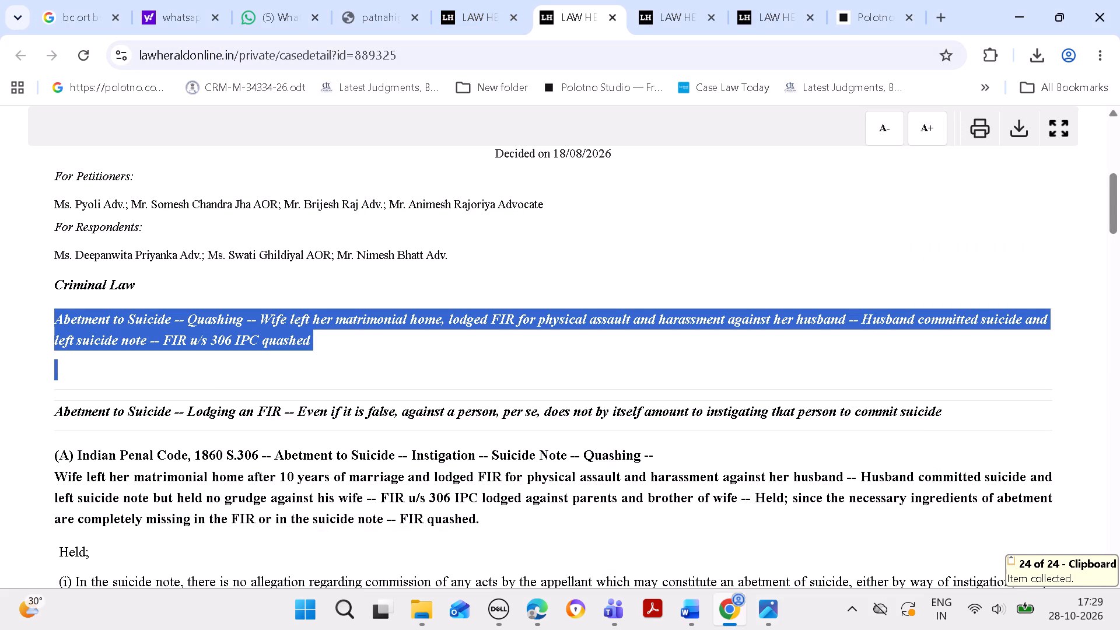
Import the Supreme Court template SC Online New 1 (1).json from Downloads into Polotno Studio as a project.
left_click(844, 29)
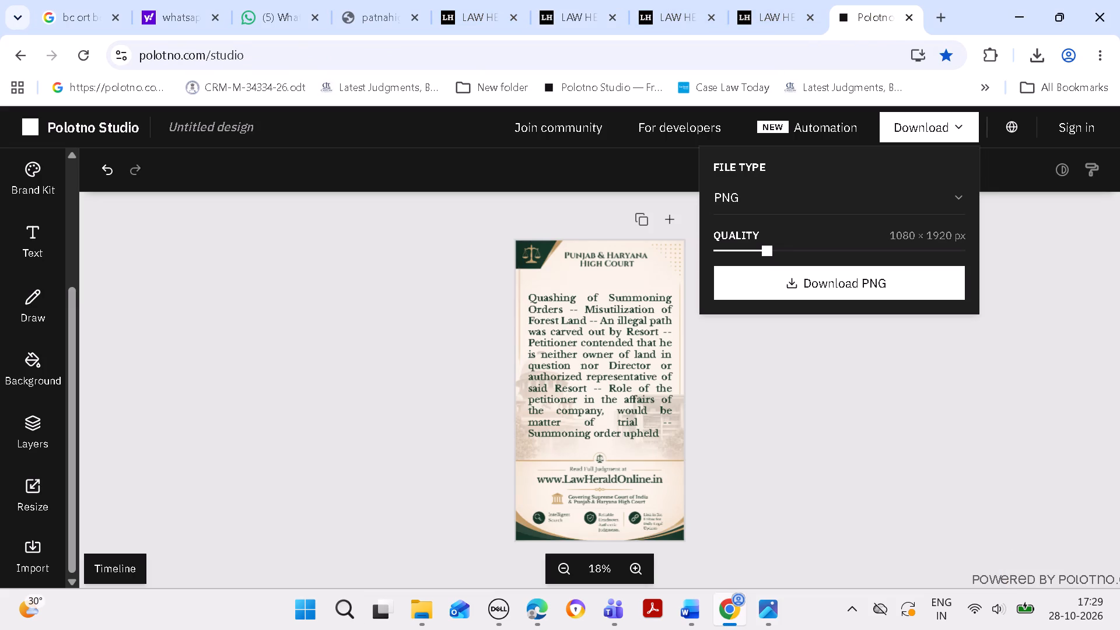
scroll(87, 514, "down", 1)
left_click(45, 547)
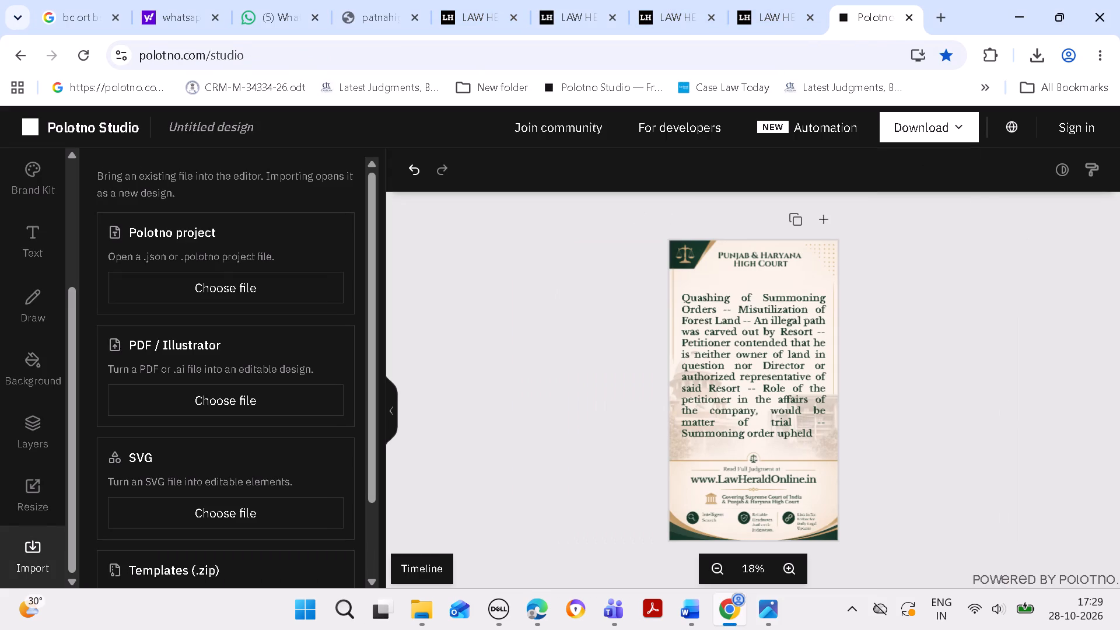
left_click(235, 293)
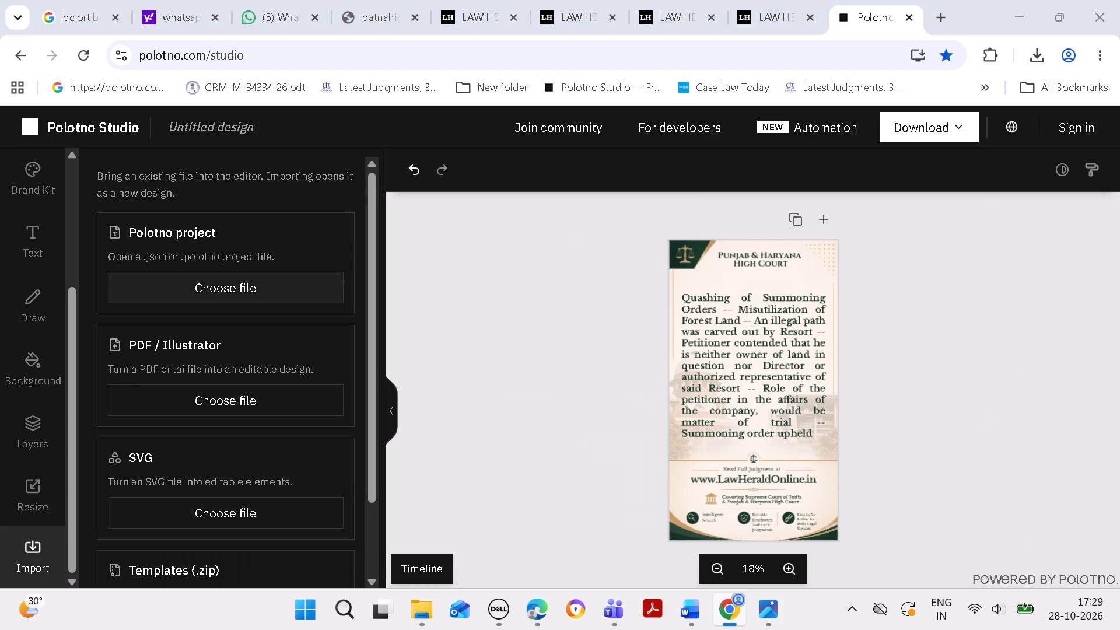
left_click(496, 549)
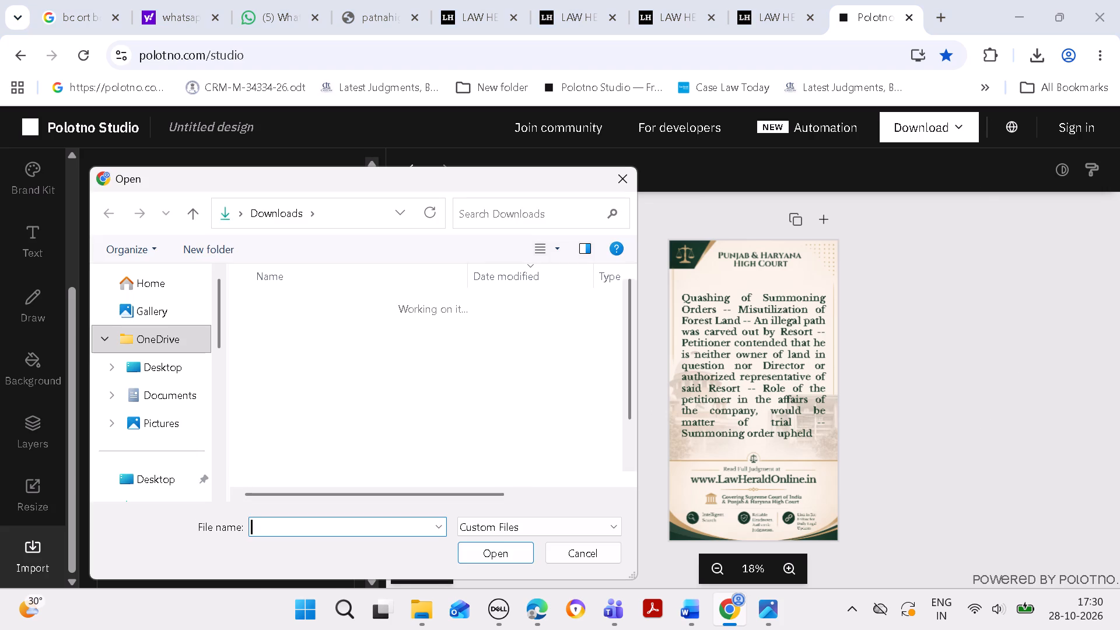
left_click(370, 429)
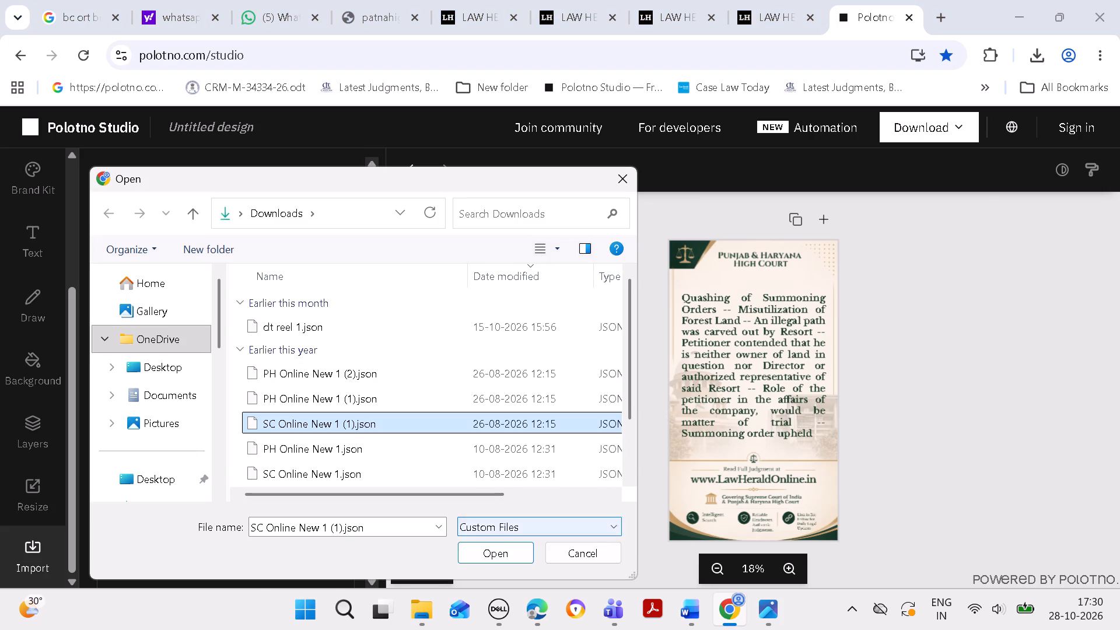
left_click(485, 547)
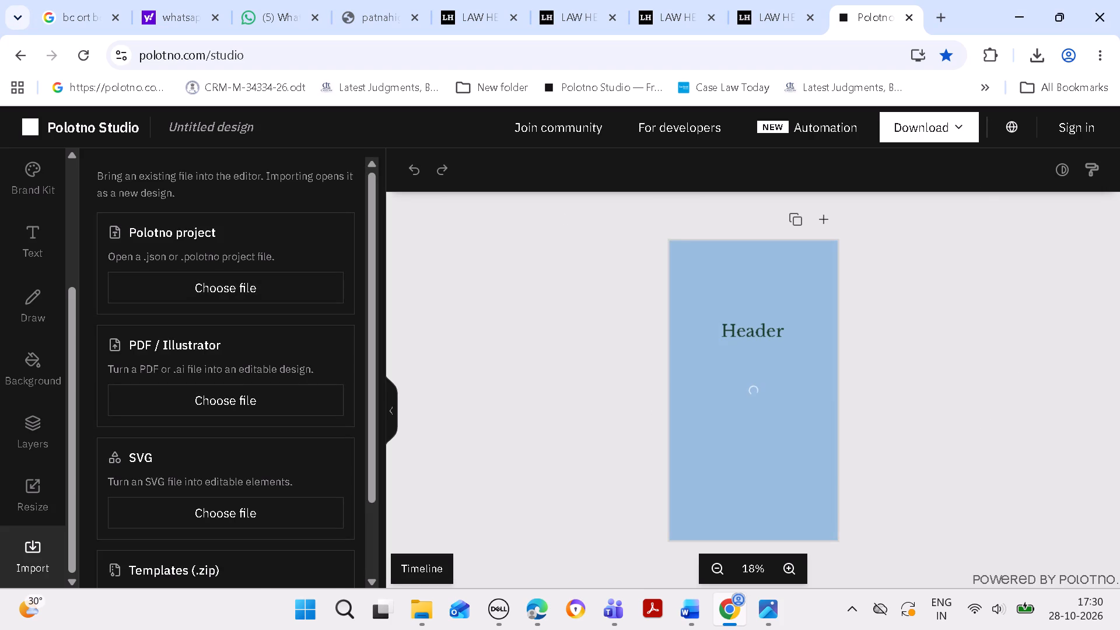
left_click(387, 402)
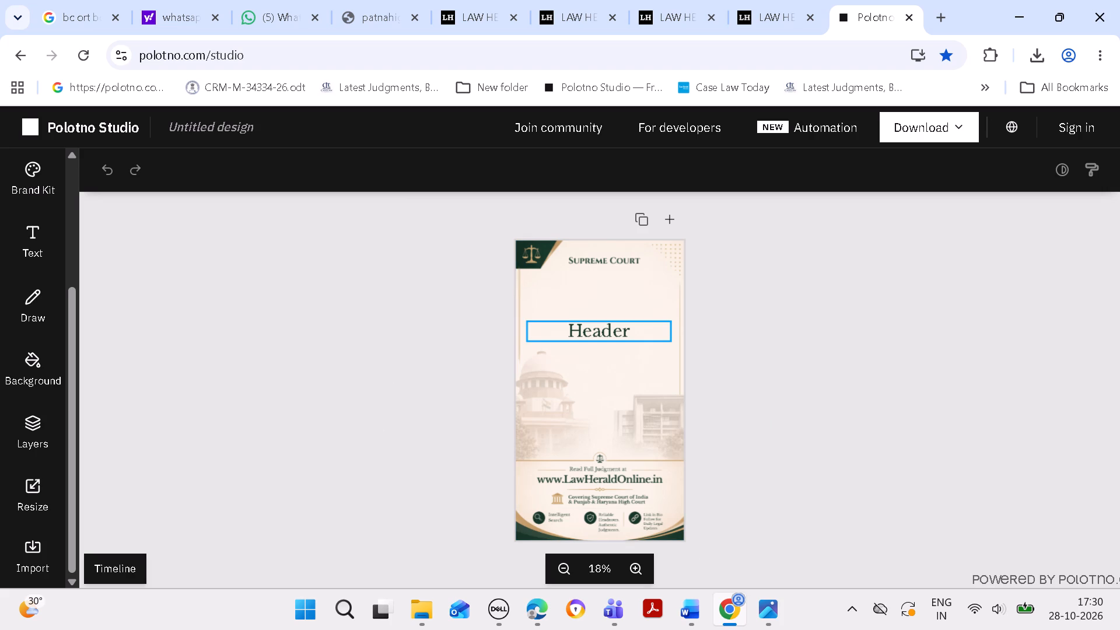
Replace the template's Header text with the copied Abetment to Suicide headnote.
left_click(598, 337)
double_click(632, 328)
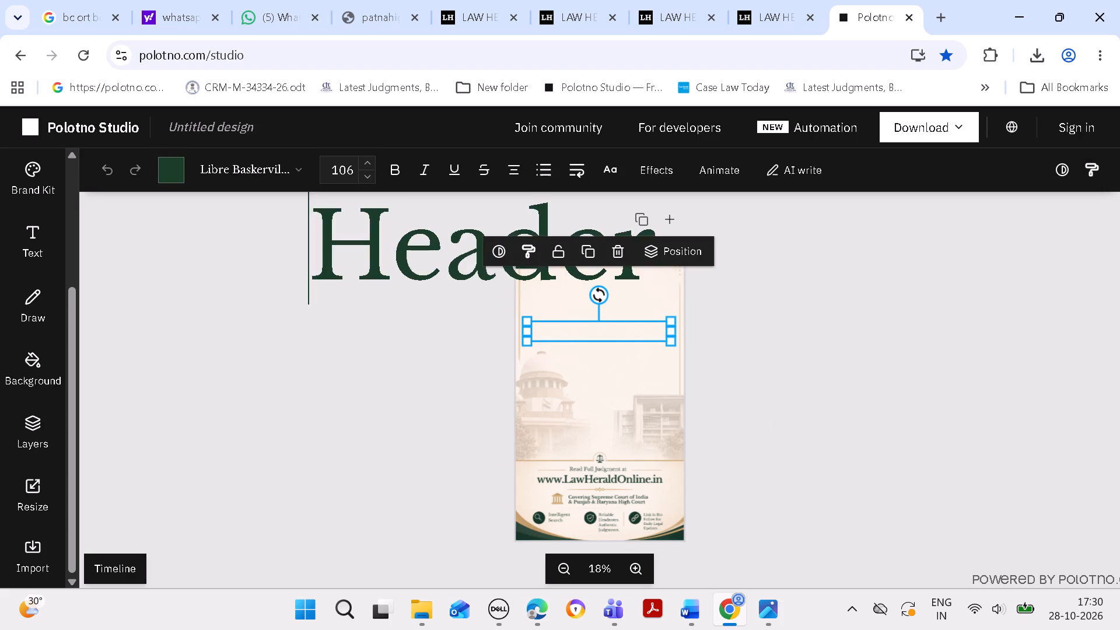
left_click(635, 333)
key("BackSpace")
key("BackSpace")
key("BackSpace")
key("BackSpace")
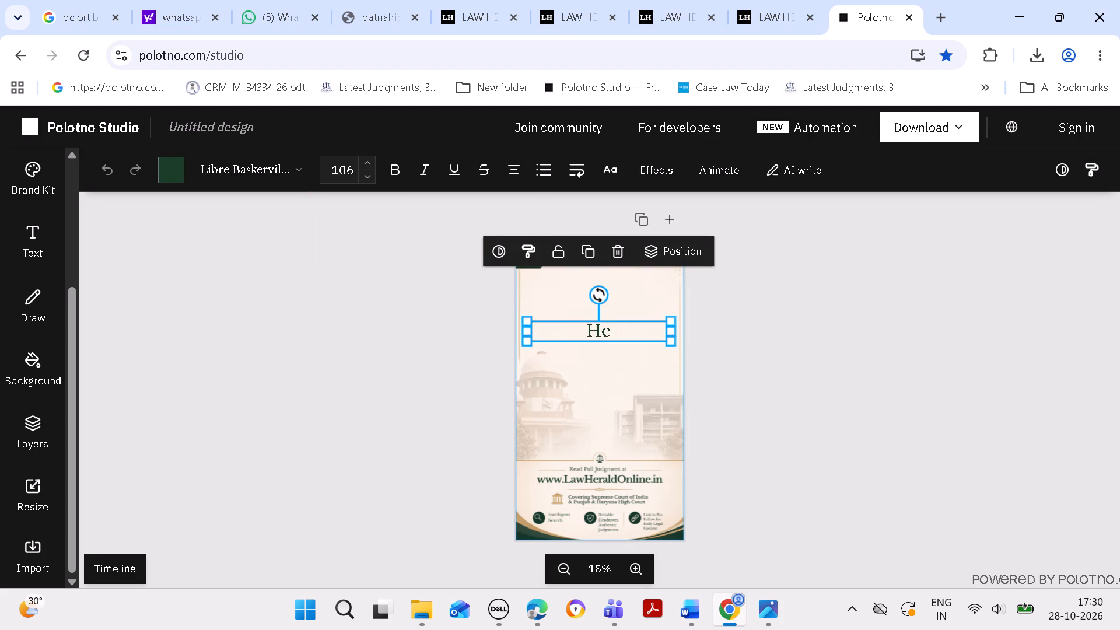
key("BackSpace")
key("BackSpace")
key("ctrl+v")
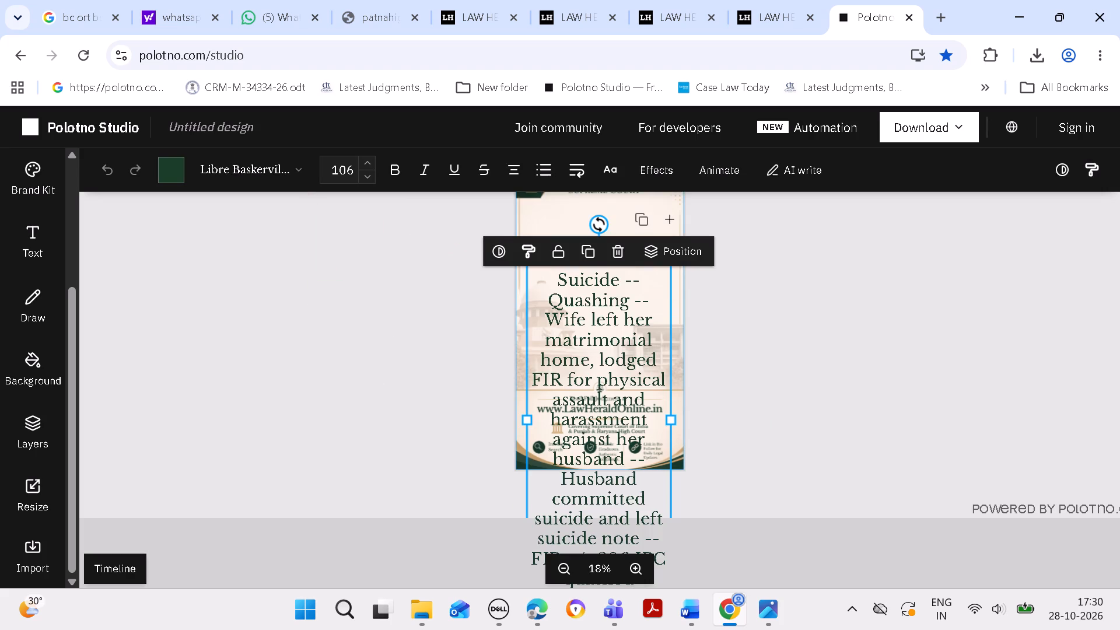
Format the headnote as justified bold text with a font size of 77.
triple_click(366, 178)
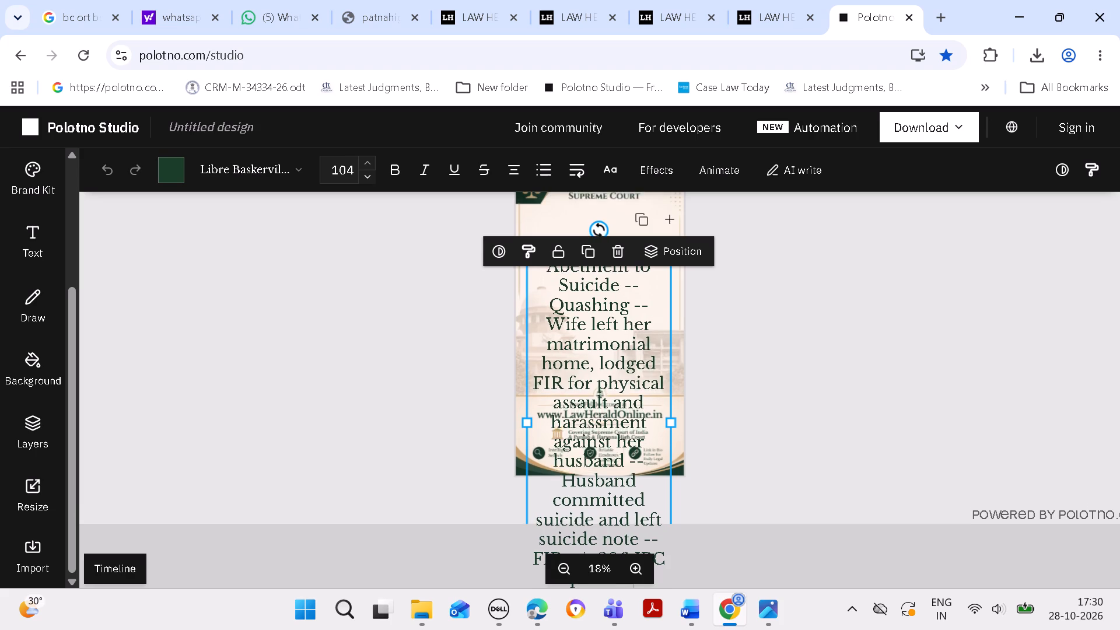
triple_click(366, 177)
triple_click(368, 176)
triple_click(368, 176)
left_click(368, 176)
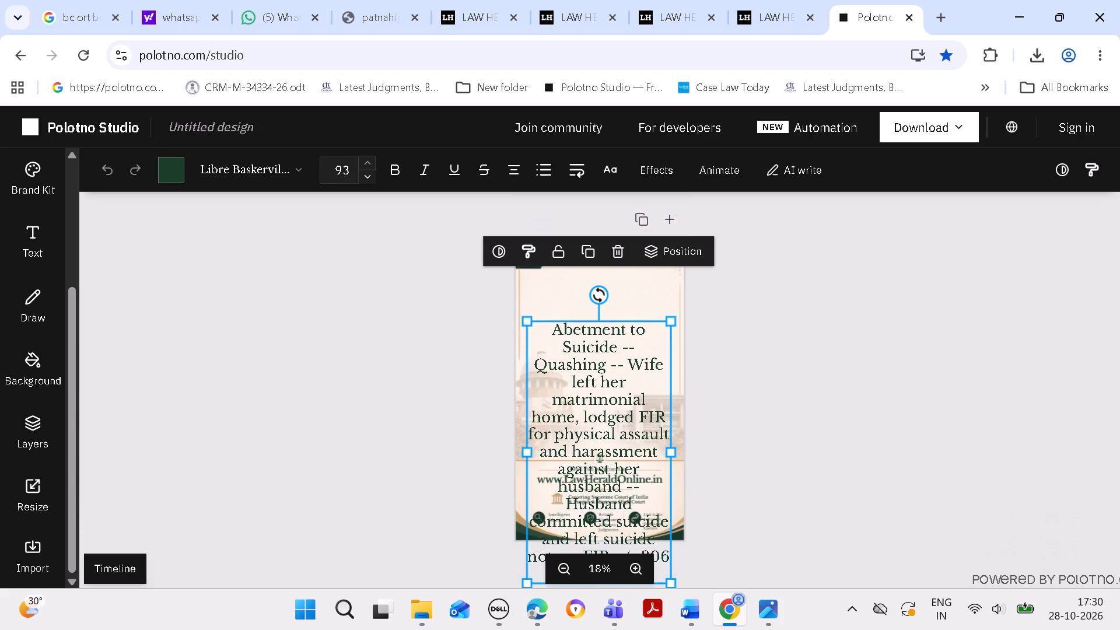
double_click(509, 173)
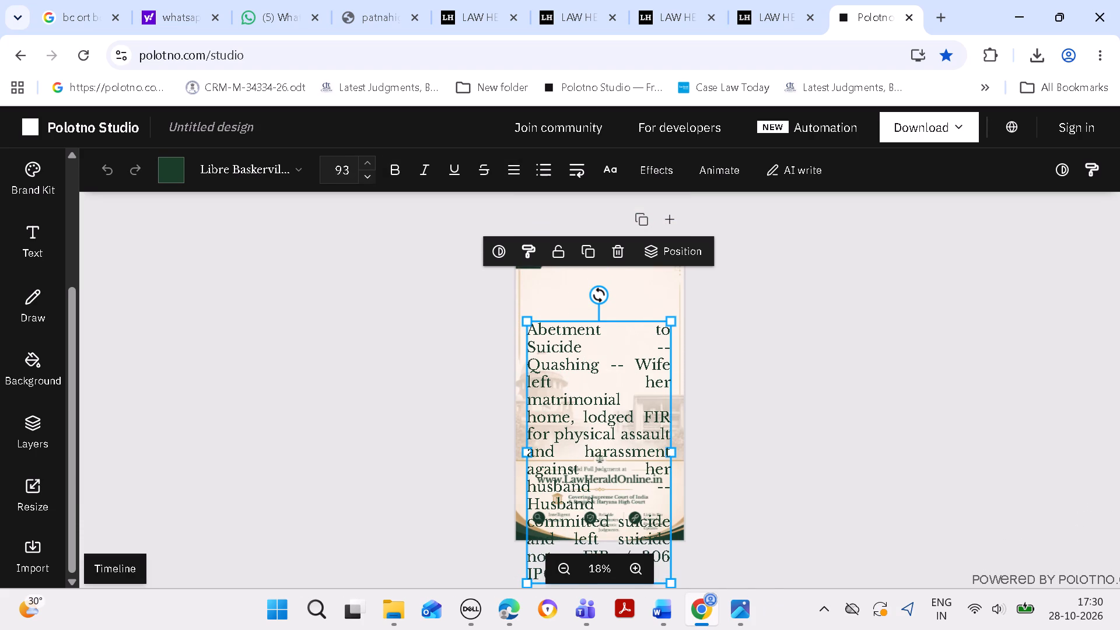
triple_click(369, 182)
triple_click(369, 179)
triple_click(369, 179)
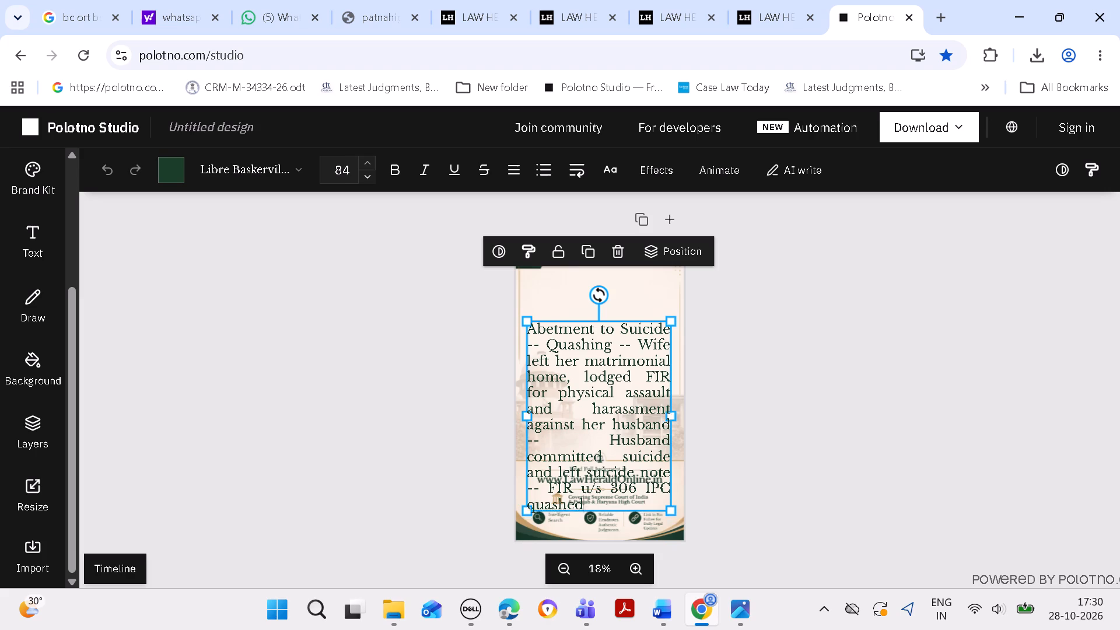
triple_click(369, 179)
triple_click(369, 177)
left_click(369, 176)
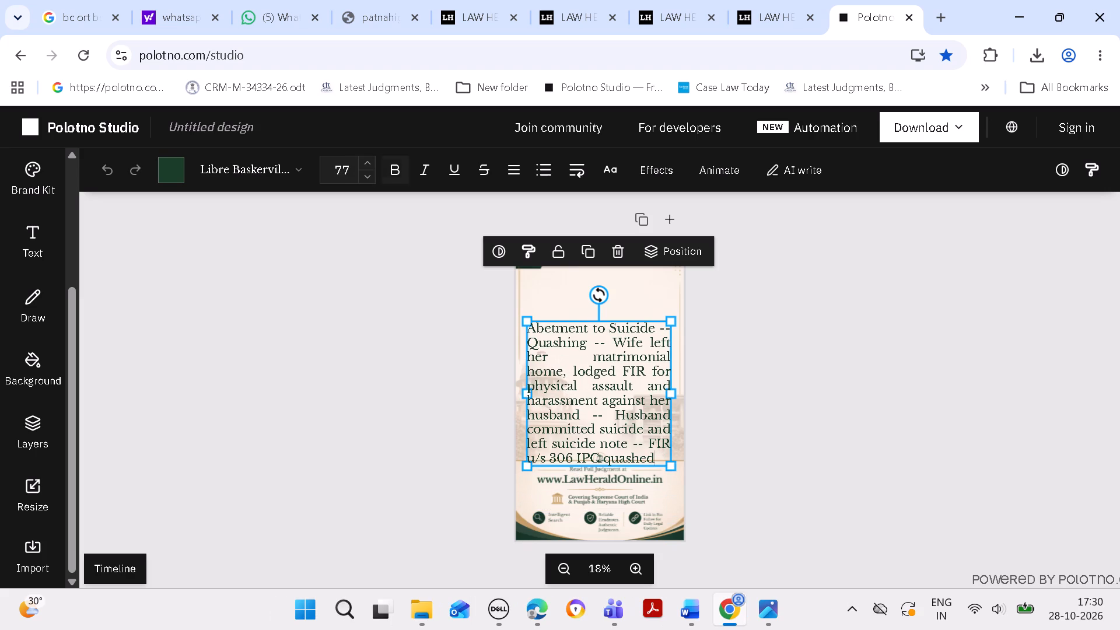
left_click(390, 174)
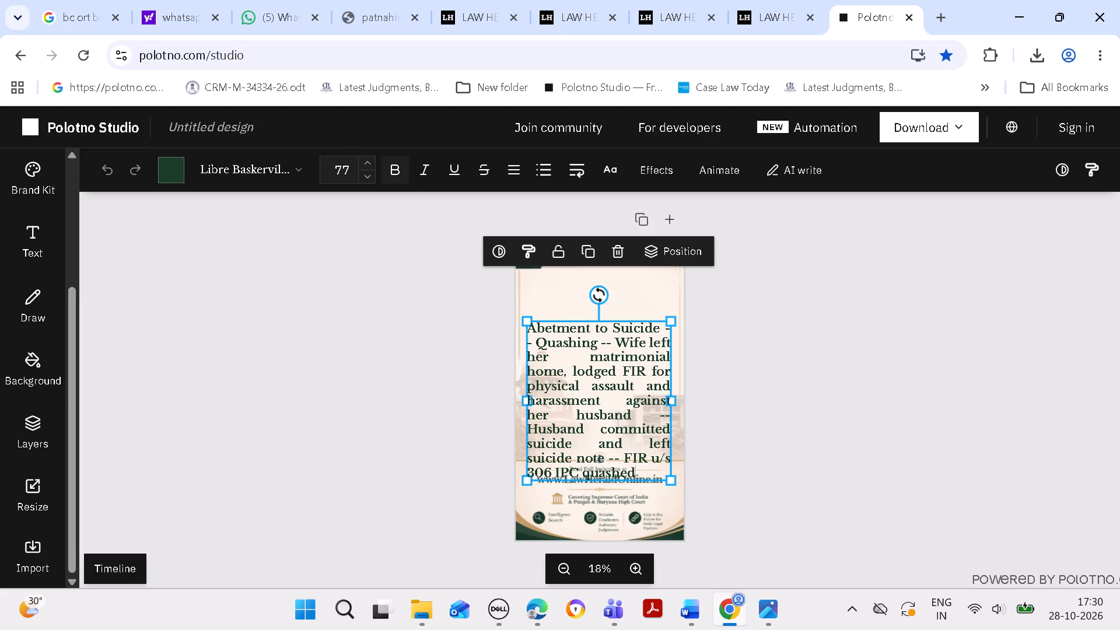
Move the headnote block up between the Supreme Court title and the footer, and set its font size to 76.
left_click(732, 323)
left_click_drag(633, 371, 630, 339)
left_click(369, 177)
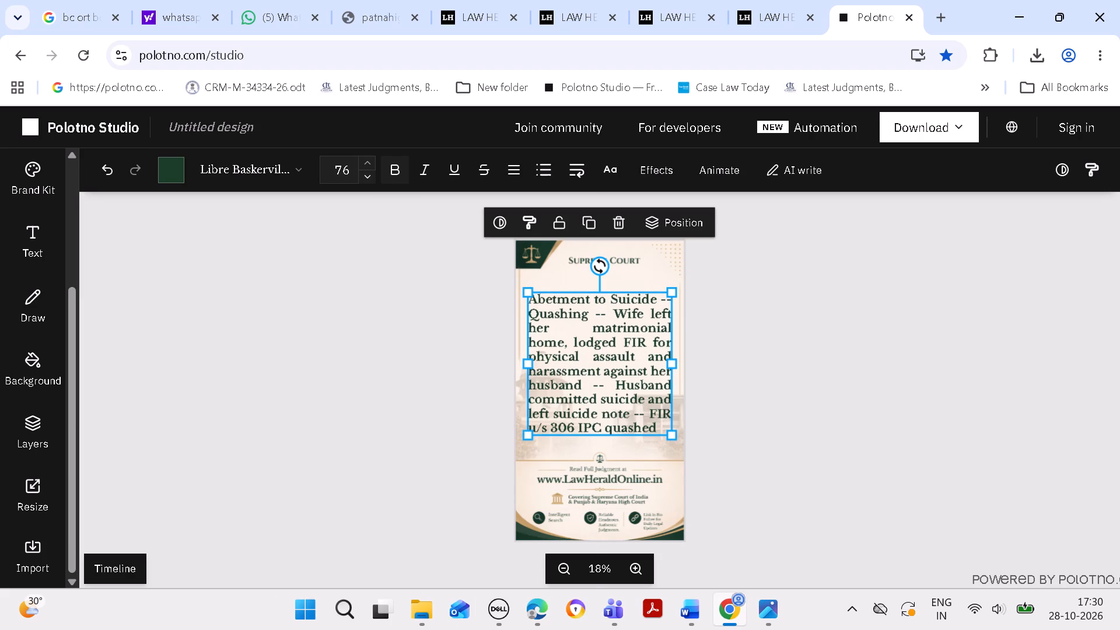
left_click(700, 342)
left_click(622, 349)
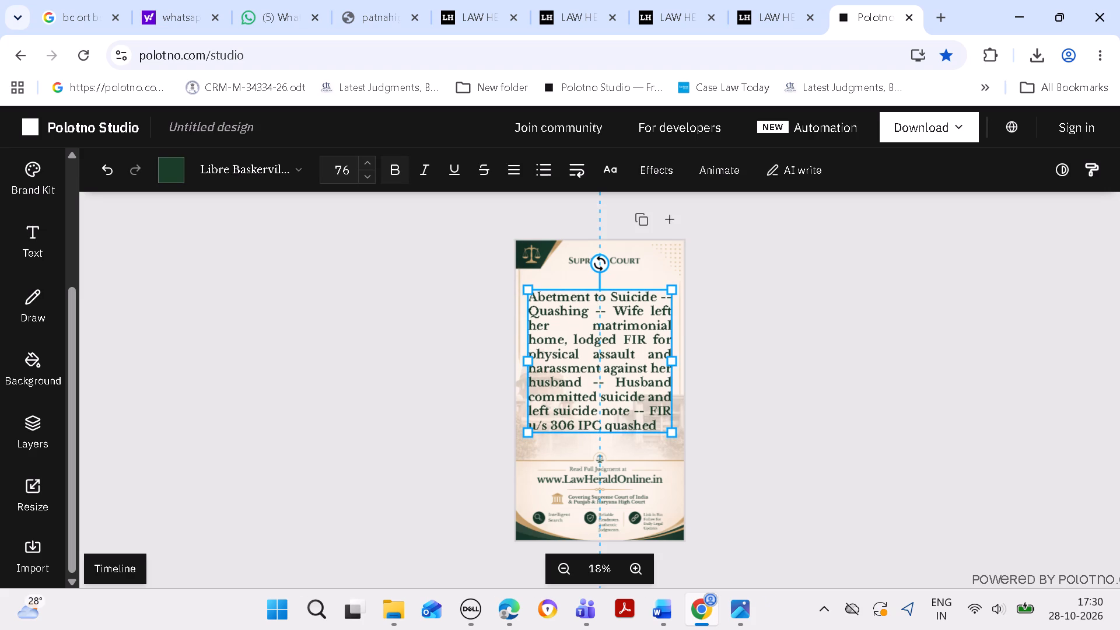
left_click(799, 351)
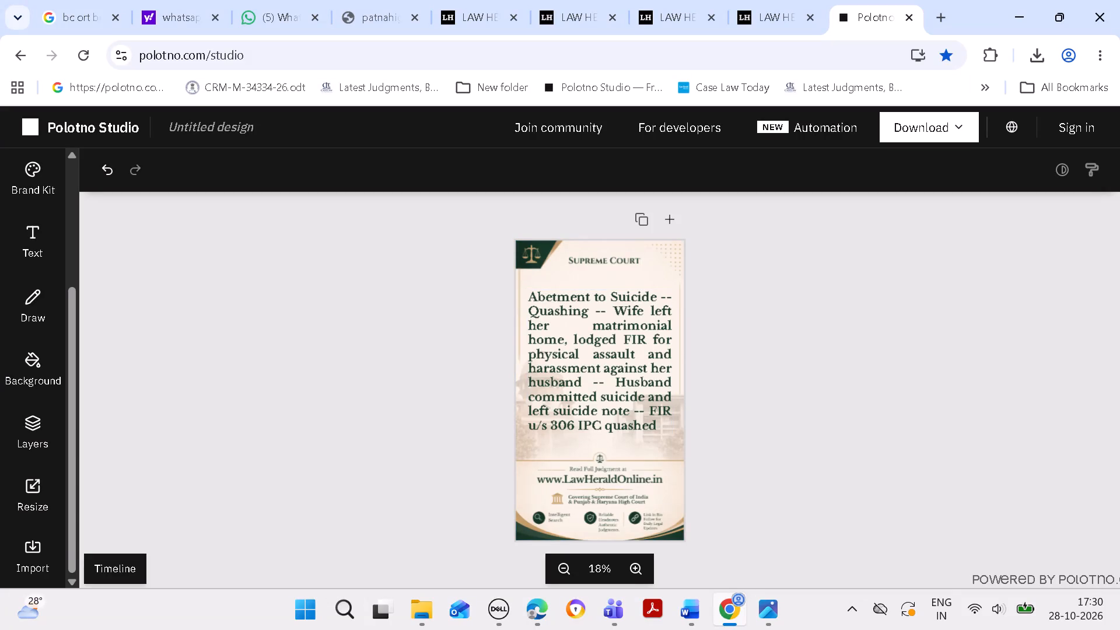
left_click(636, 352)
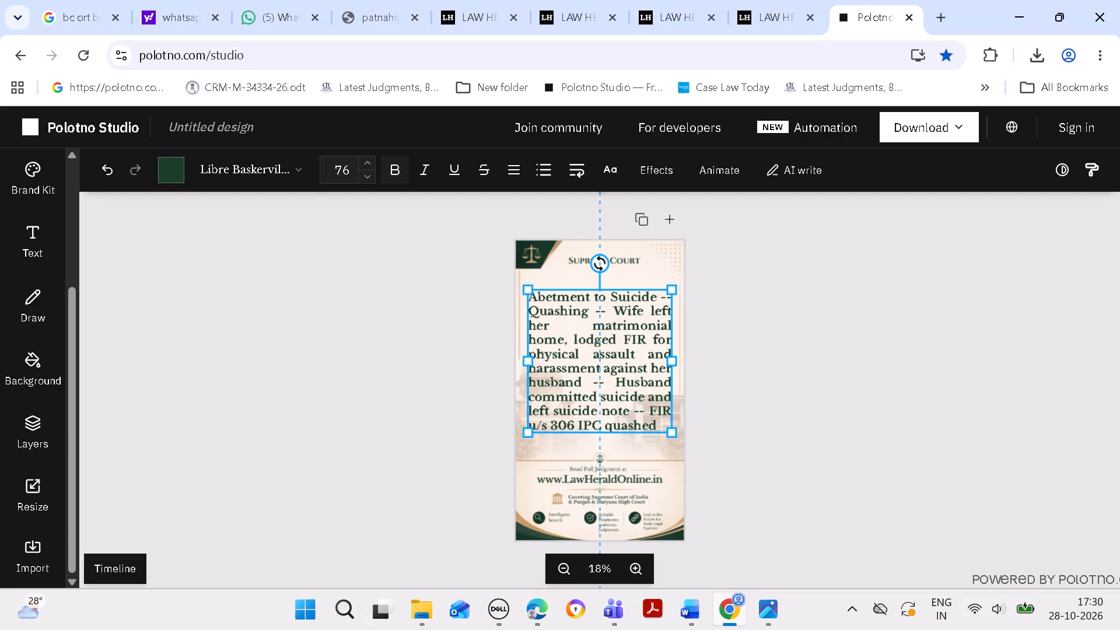
Nudge the headnote block slightly down between the Supreme Court title and the footer.
left_click(765, 358)
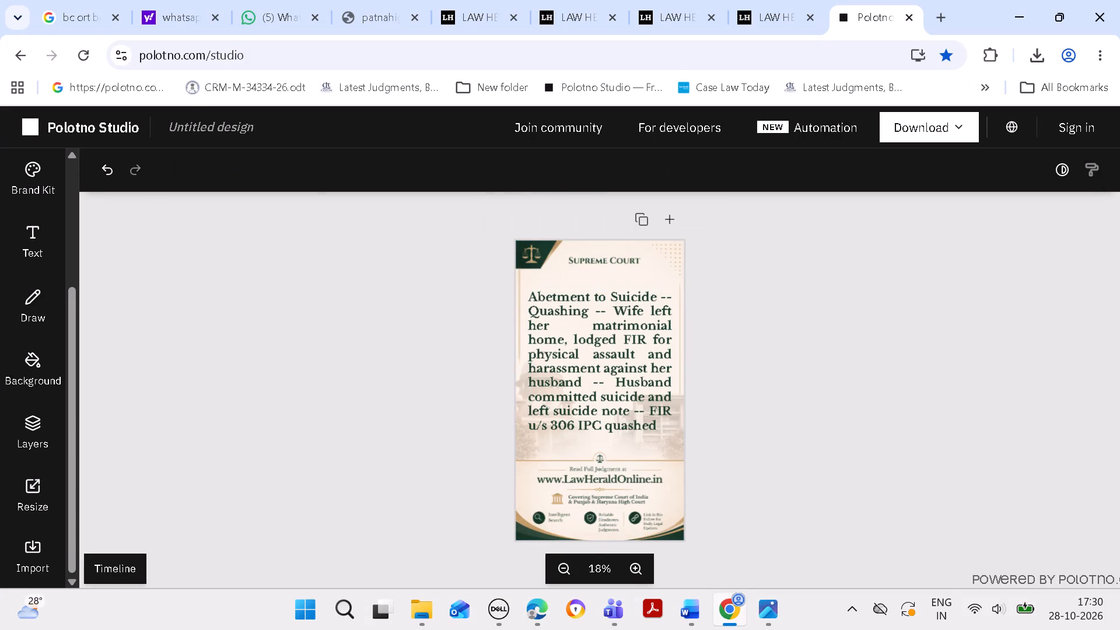
left_click_drag(639, 366, 641, 368)
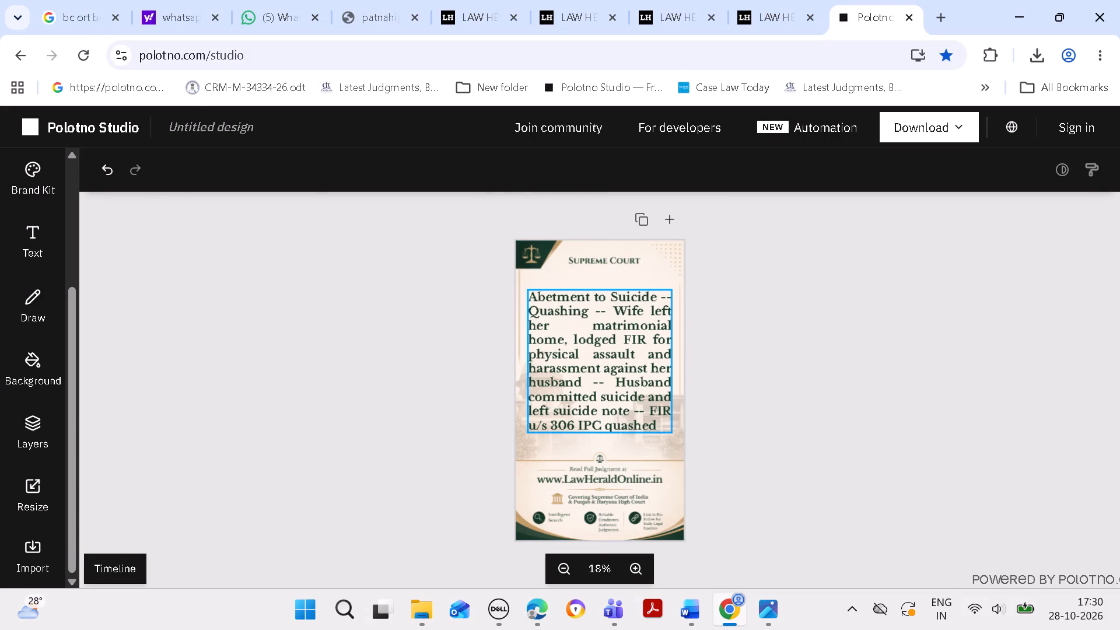
left_click_drag(641, 368, 641, 371)
left_click(799, 353)
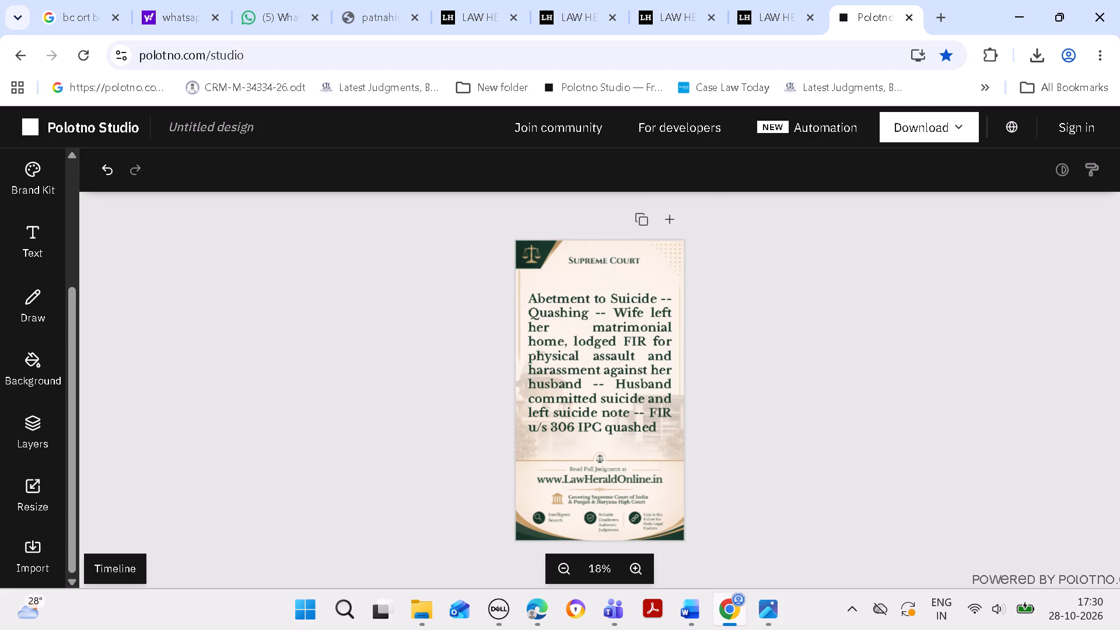
Download the Abetment to Suicide quashing poster as a PNG.
left_click(934, 135)
left_click(866, 278)
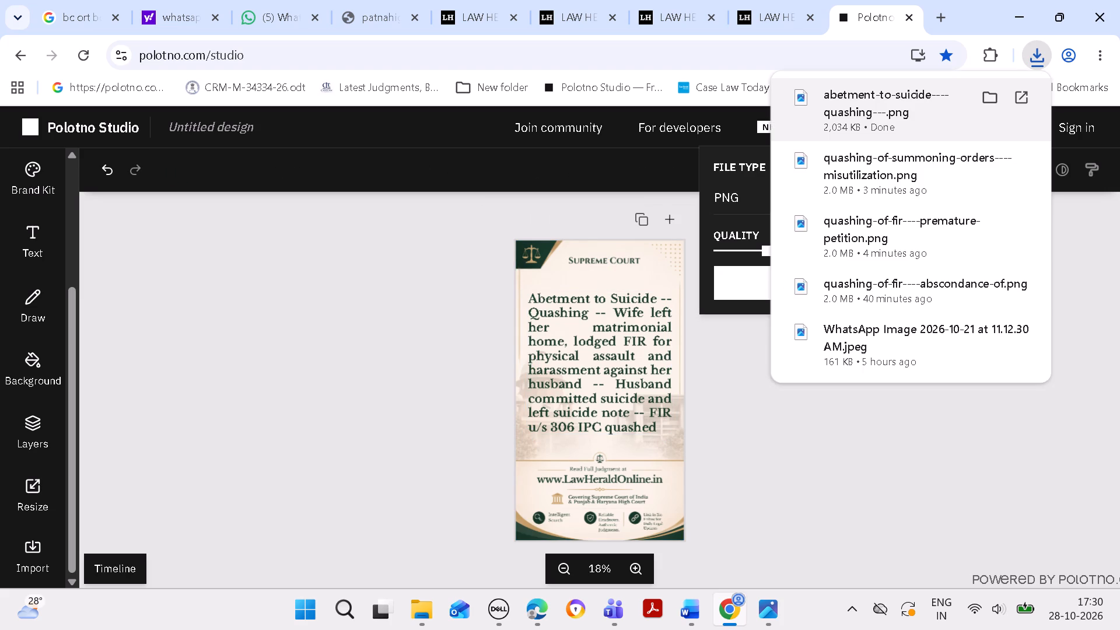
Copy the downloaded abetment-to-suicide poster file from Downloads into the FB ONLINE POST---28 Oct folder.
left_click(991, 97)
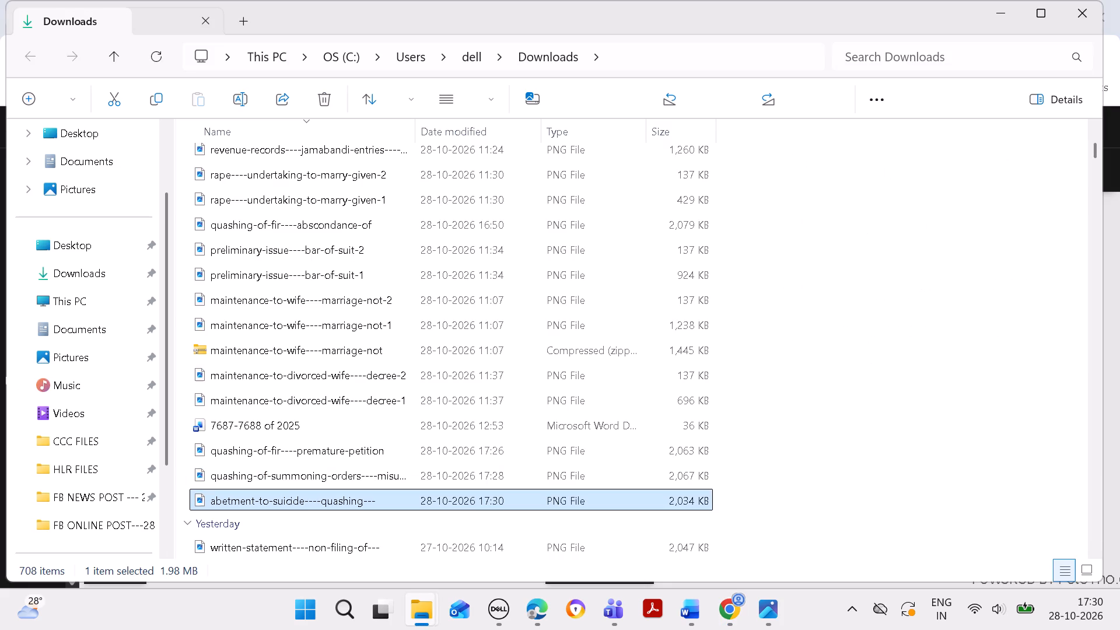
key("ctrl+c")
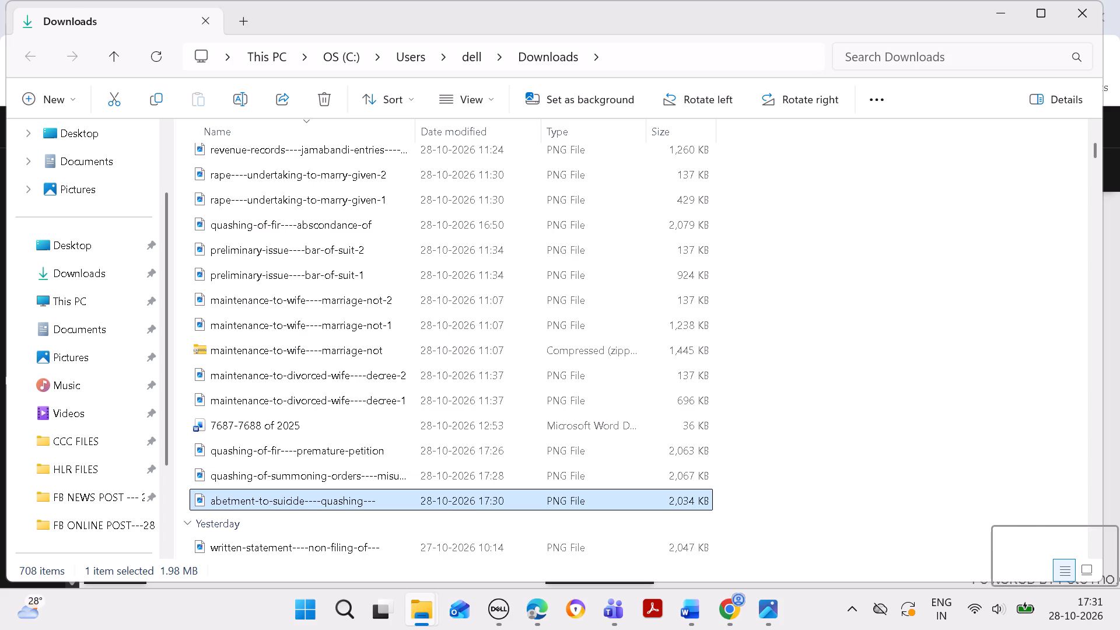
left_click(998, 12)
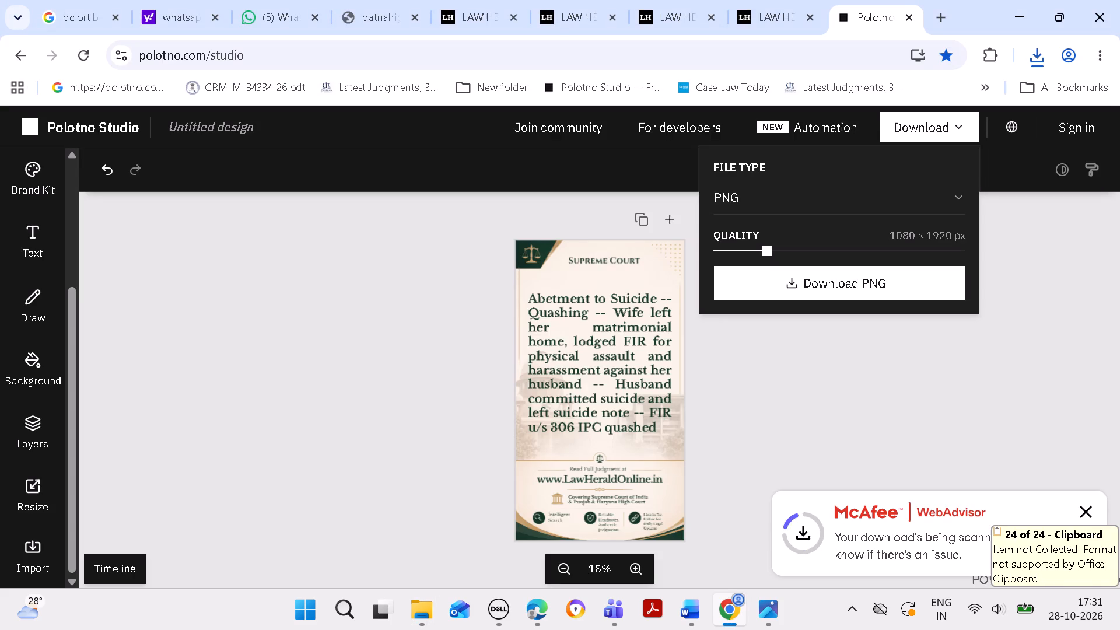
left_click(1012, 22)
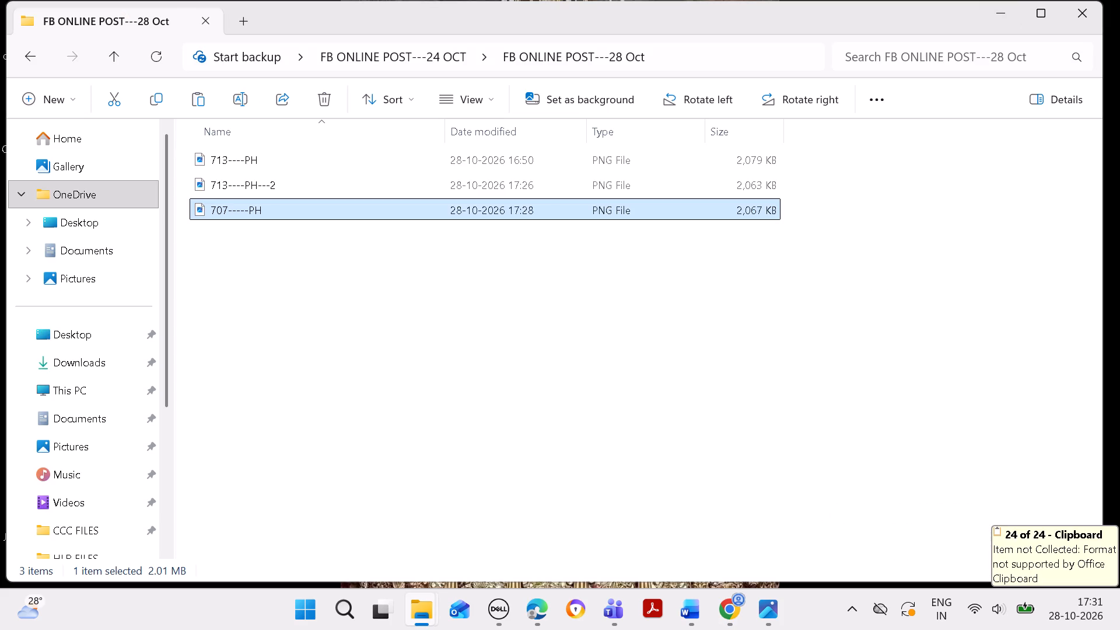
right_click(471, 342)
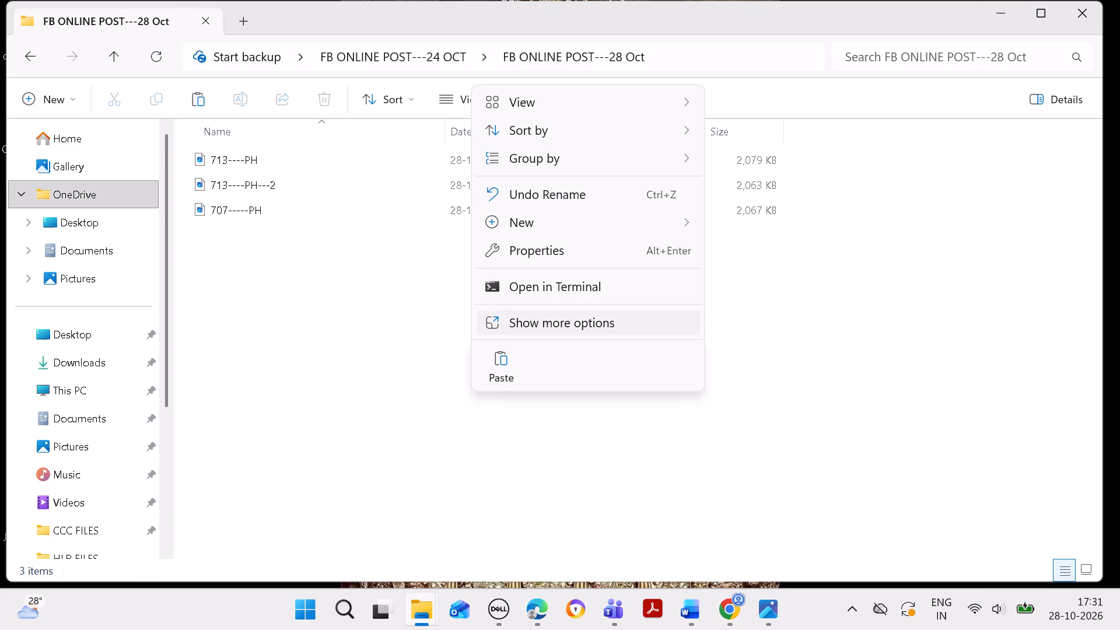
left_click(433, 343)
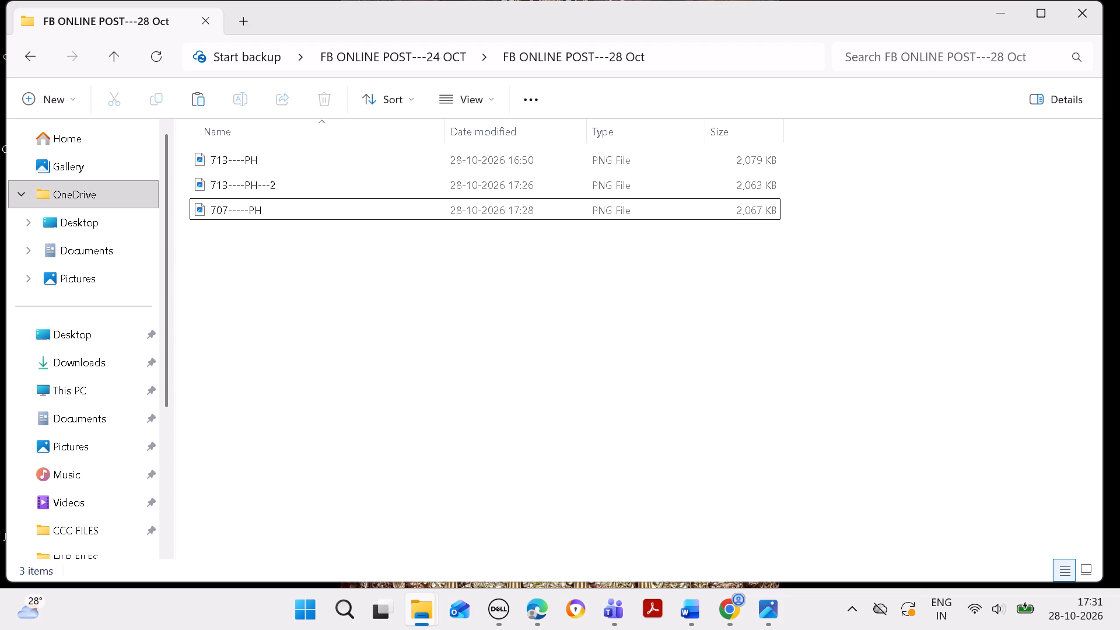
key("ctrl+v")
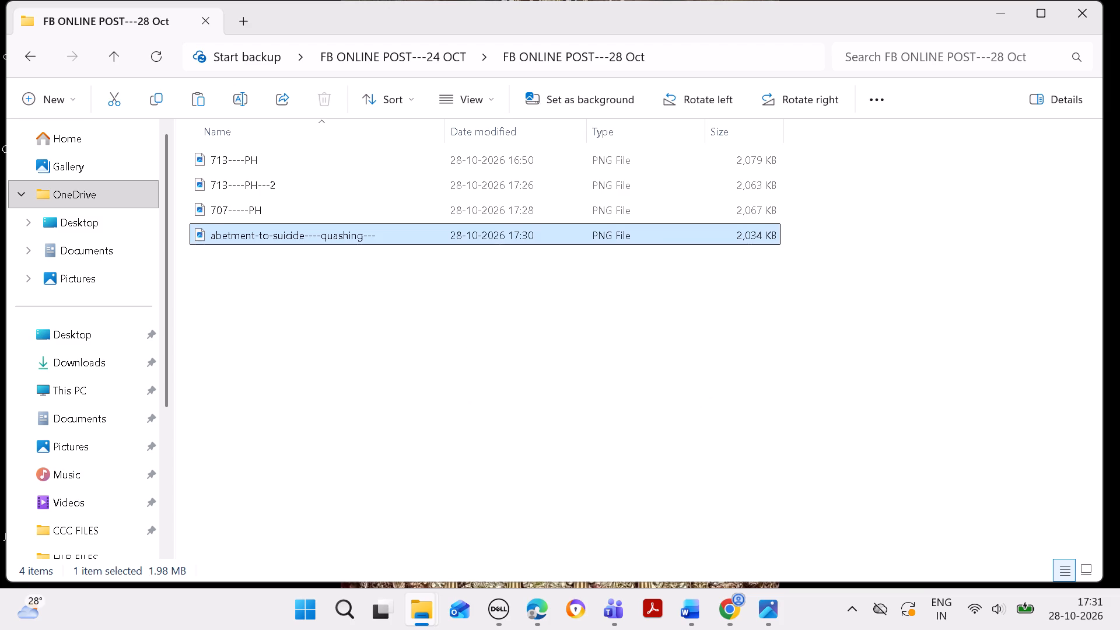
Rename the copied abetment-to-suicide poster file as 624---SC.
right_click(375, 240)
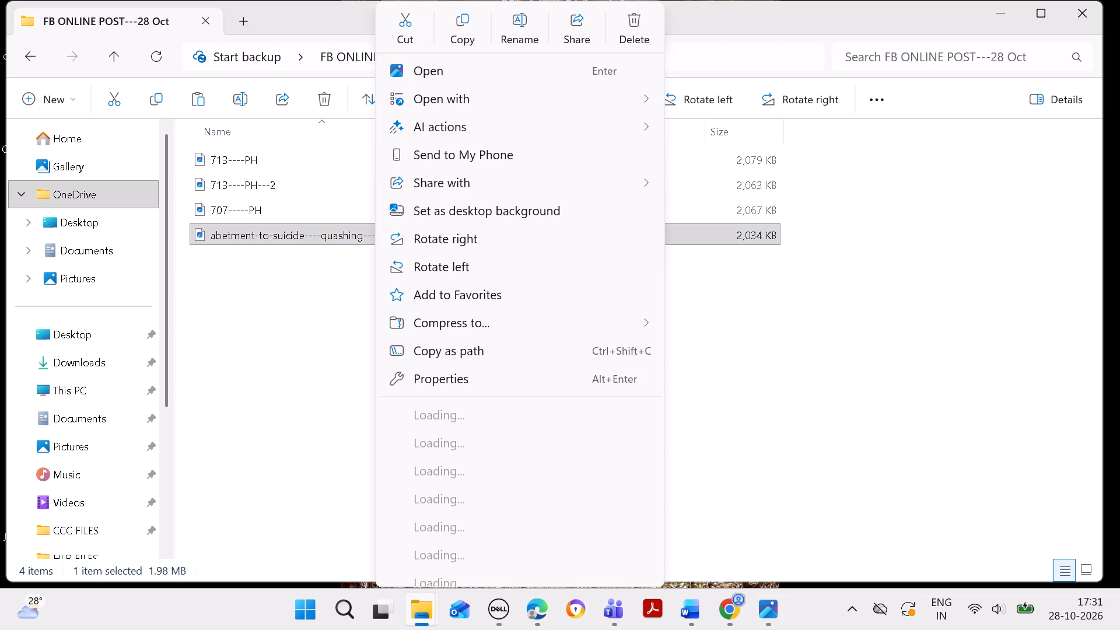
left_click(527, 20)
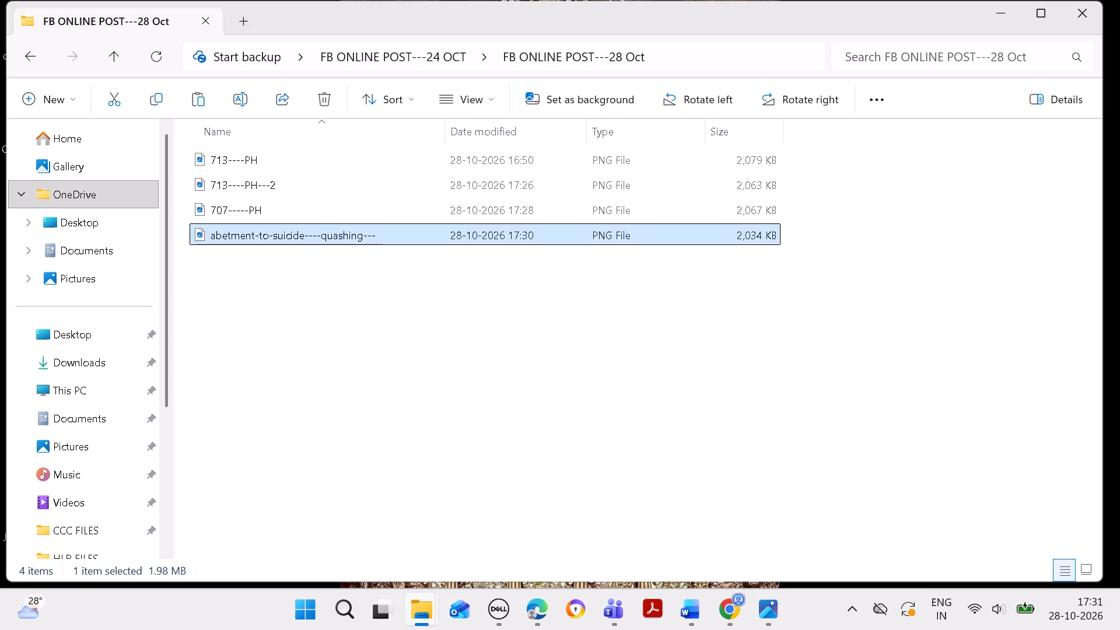
key("BackSpace")
key("6")
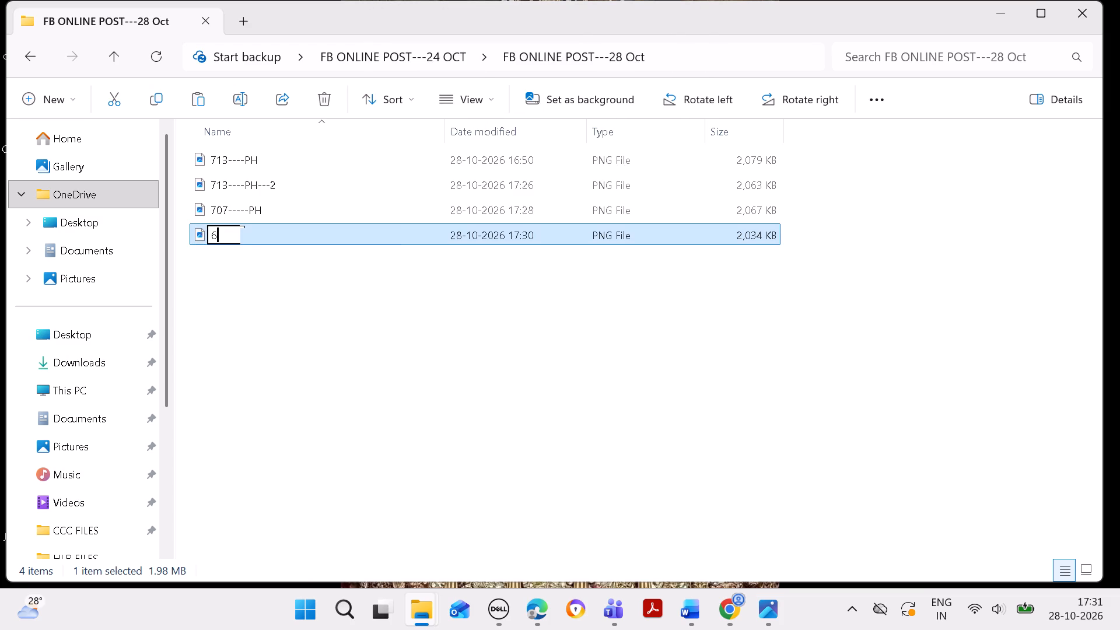
type("24")
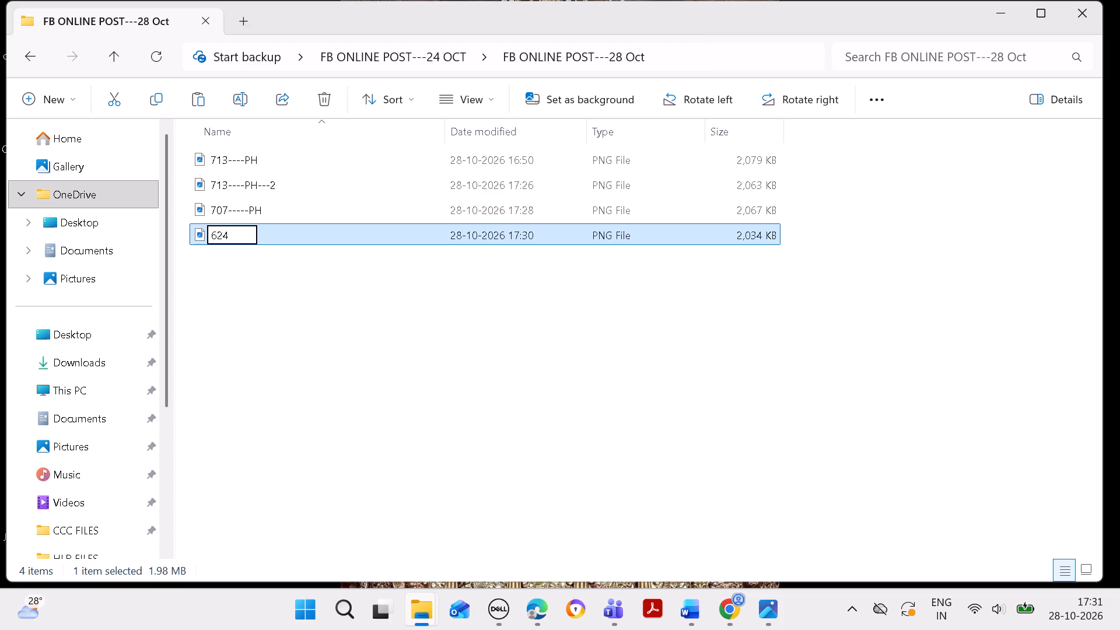
type("---")
type("SC")
key("Return")
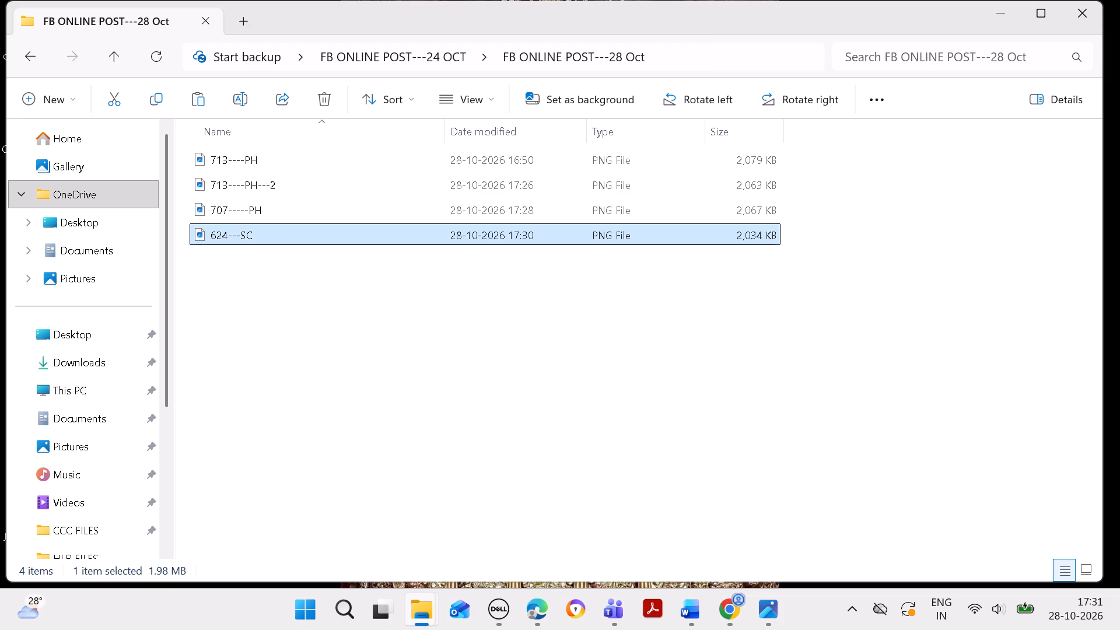
Append ---1 to the 624---SC file name so it reads 624---SC---1.
right_click(328, 232)
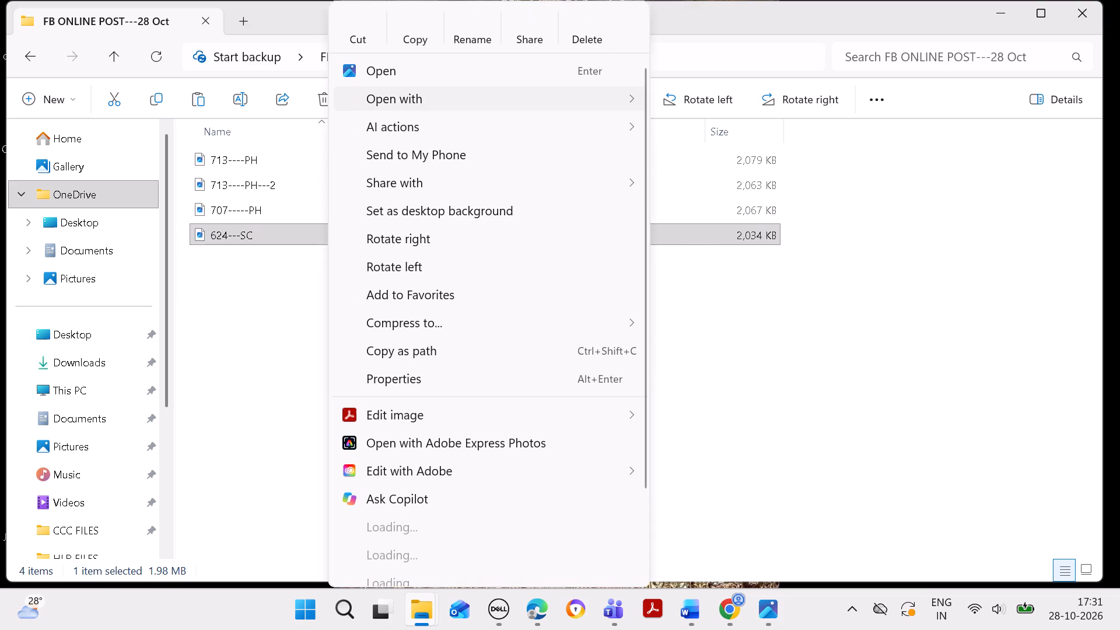
left_click(478, 21)
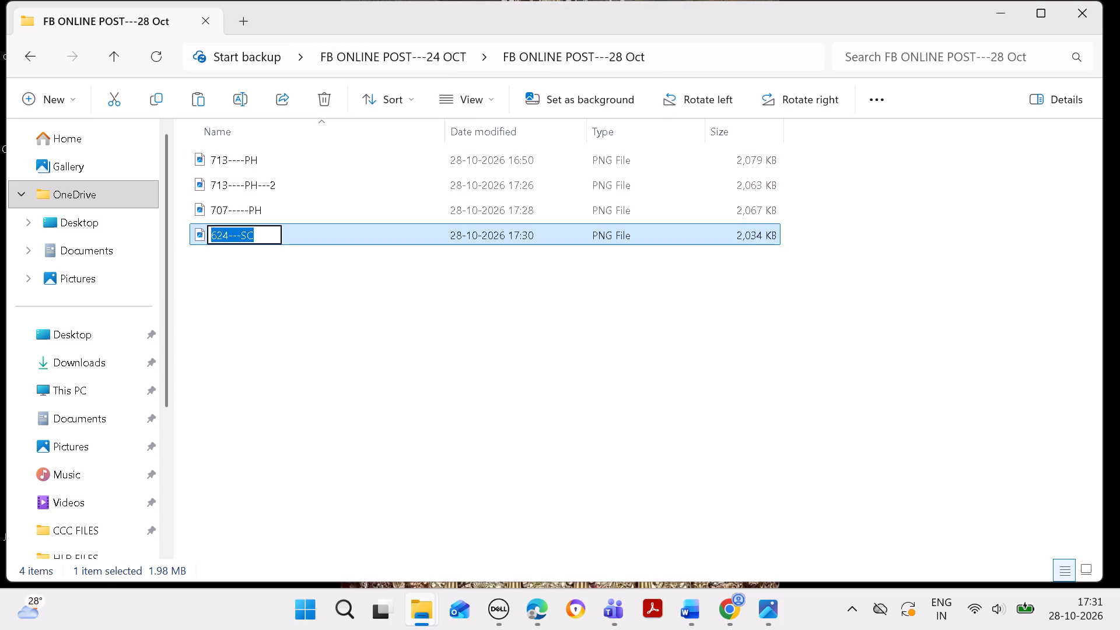
left_click(268, 235)
left_click(268, 232)
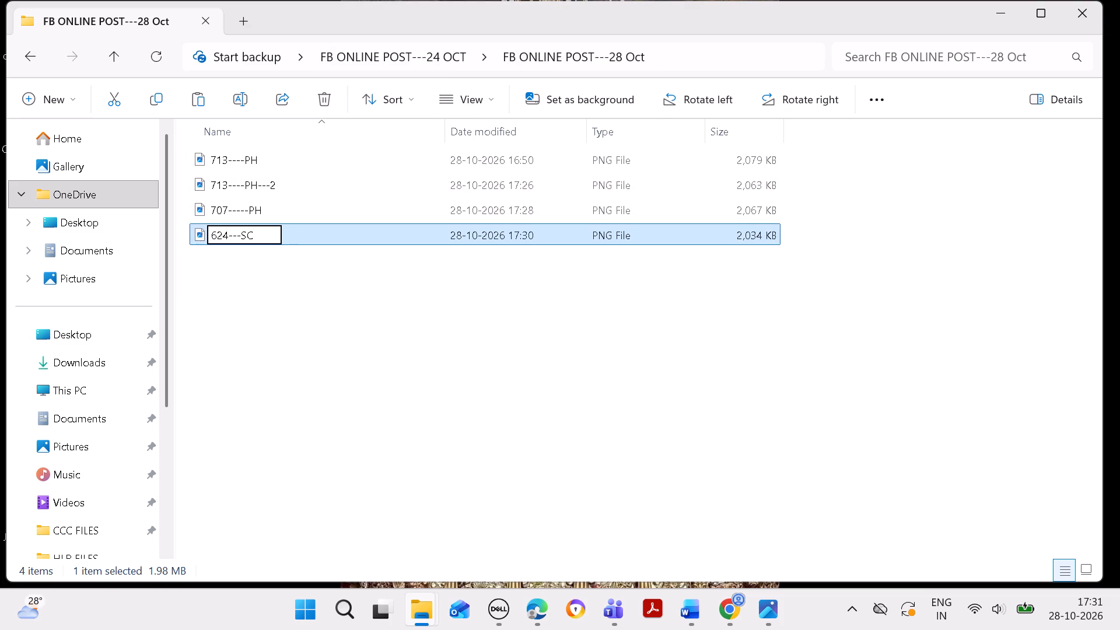
type("---1")
key("Return")
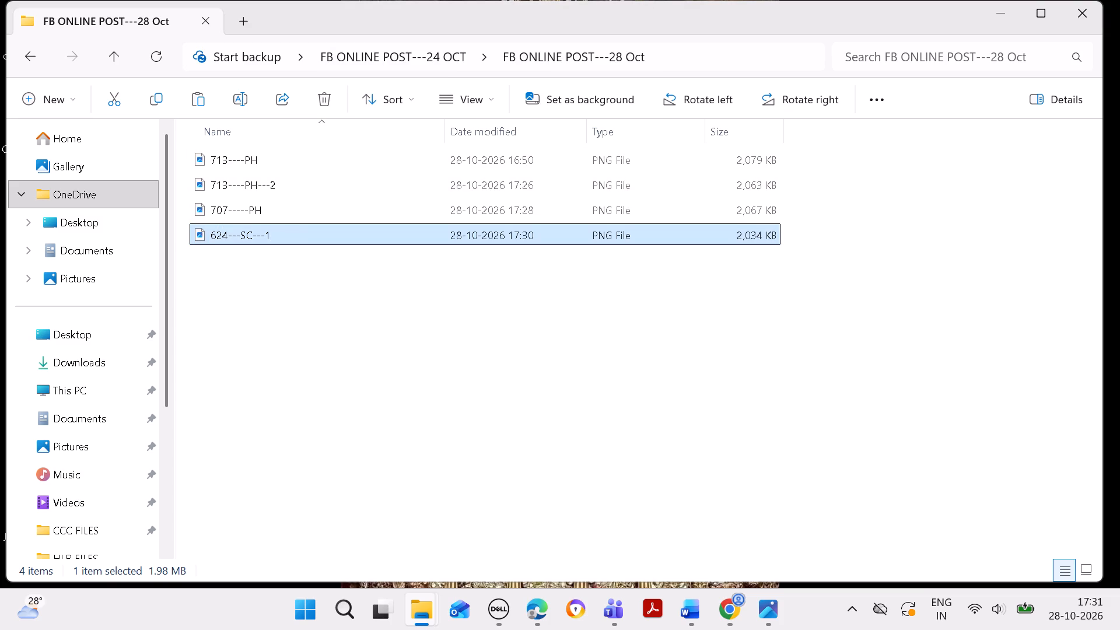
Copy the second headnote, Abetment to Suicide -- Lodging an FIR, from the Supreme Court judgment on Law Herald Online.
left_click(727, 607)
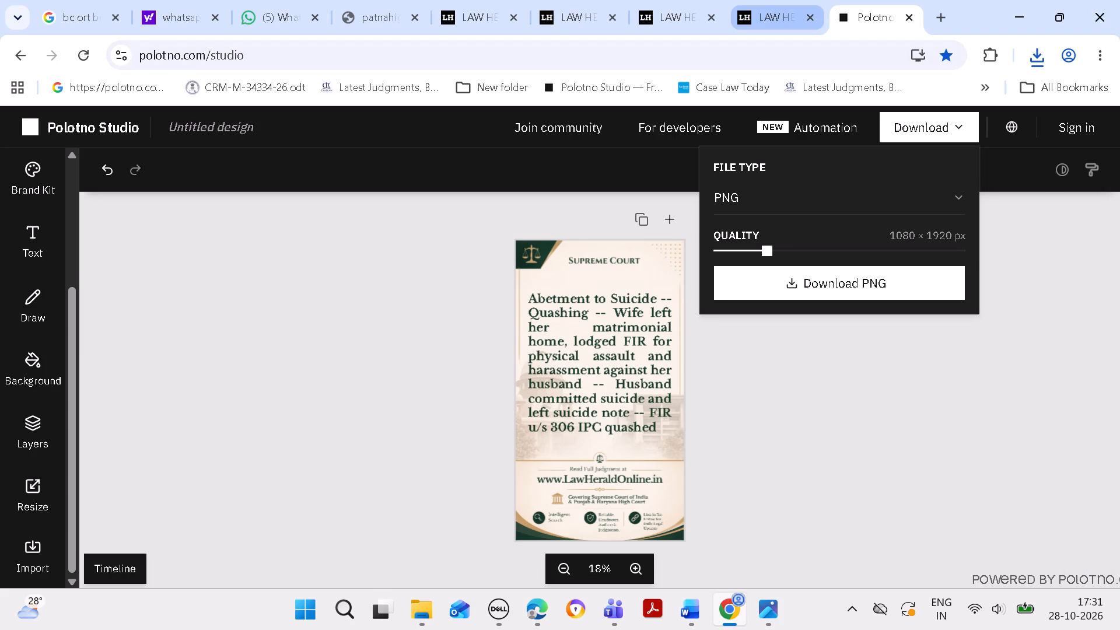
left_click(788, 13)
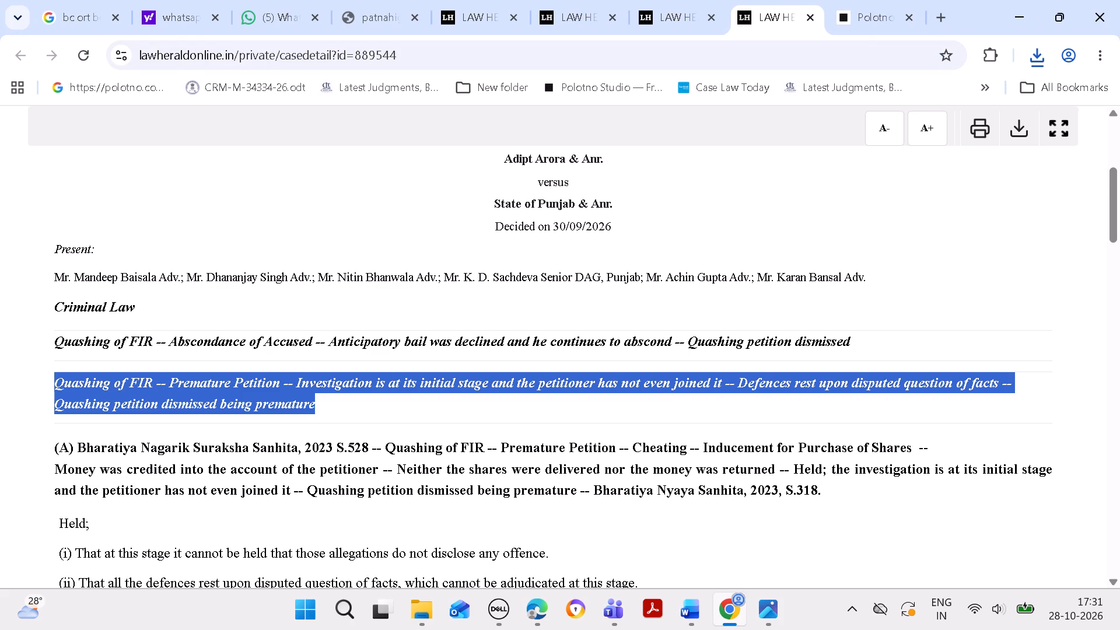
left_click(565, 26)
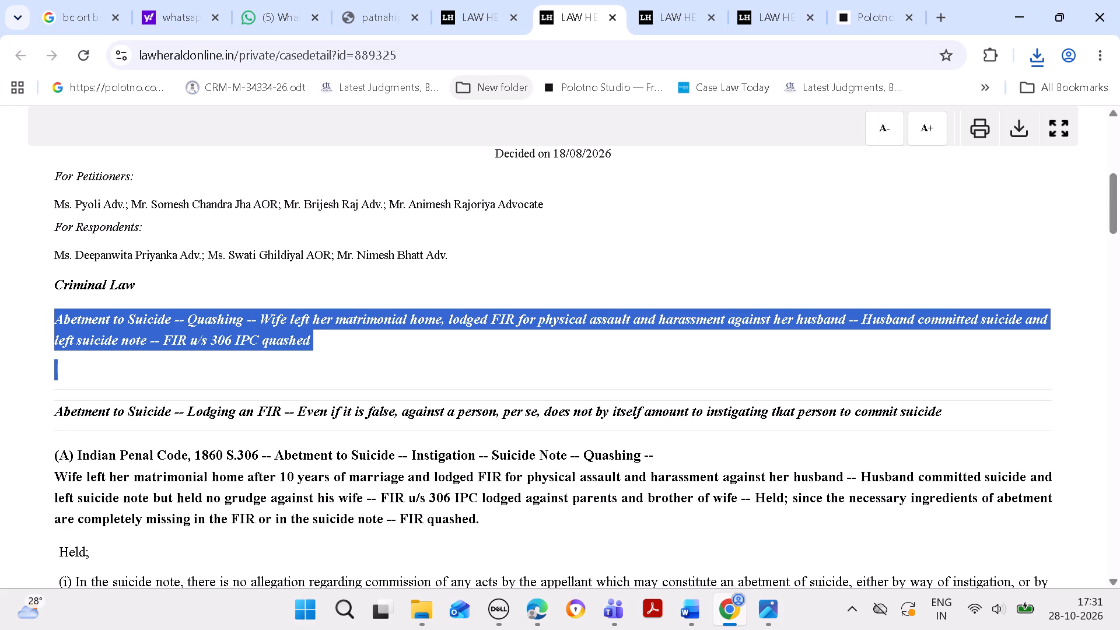
left_click_drag(56, 404, 72, 404)
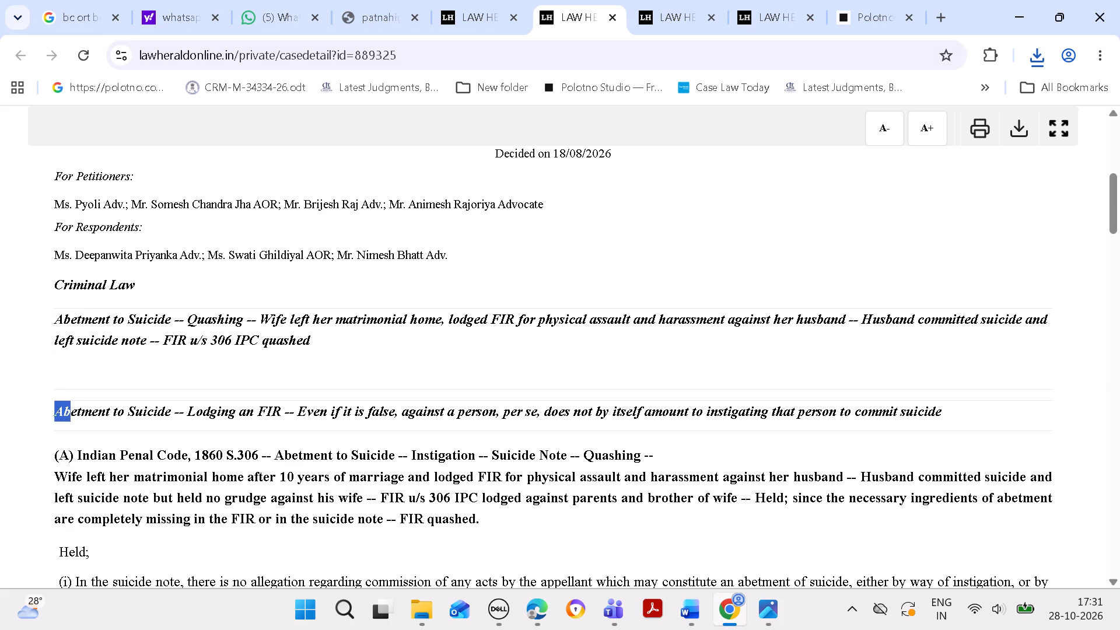
left_click_drag(72, 404, 1119, 382)
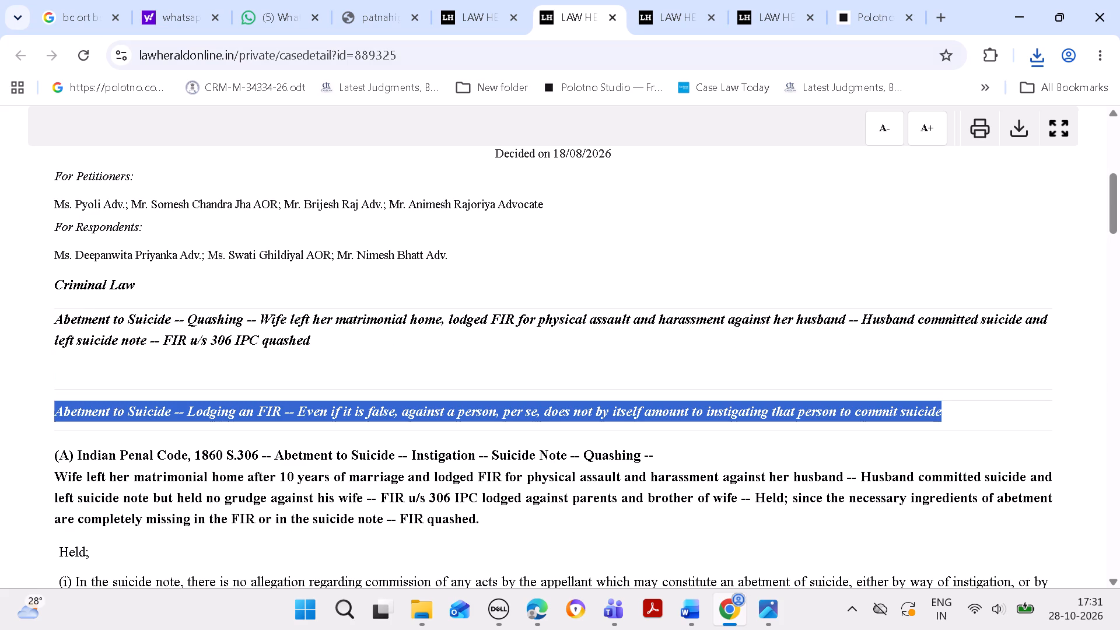
key("ctrl+c")
left_click_drag(1119, 246, 1119, 234)
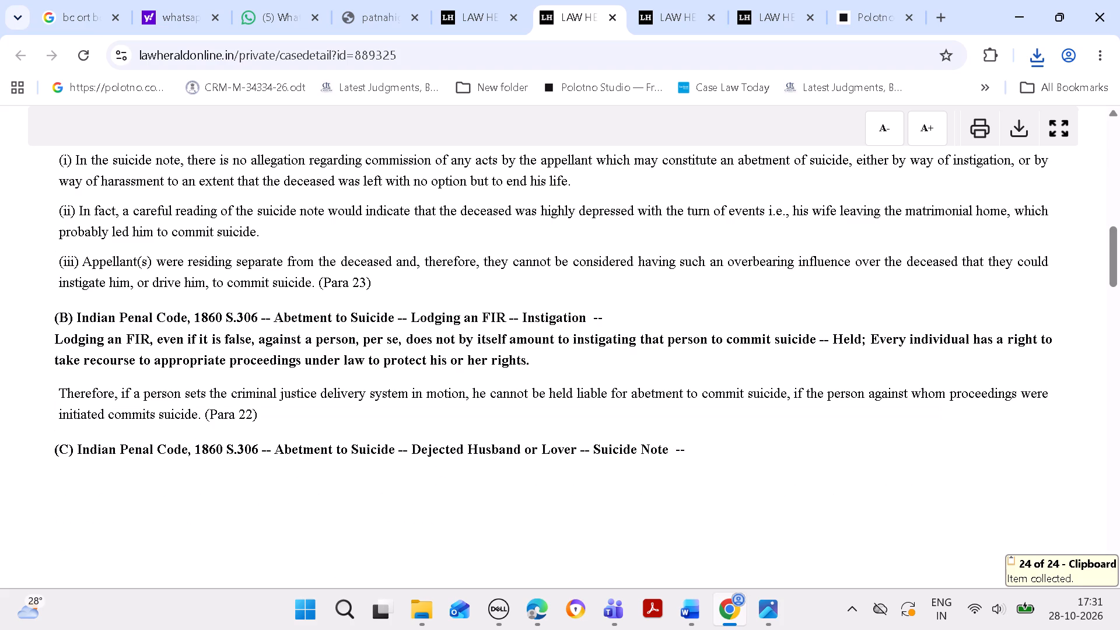
left_click_drag(1119, 234, 1119, 216)
scroll(1056, 275, "up", 3)
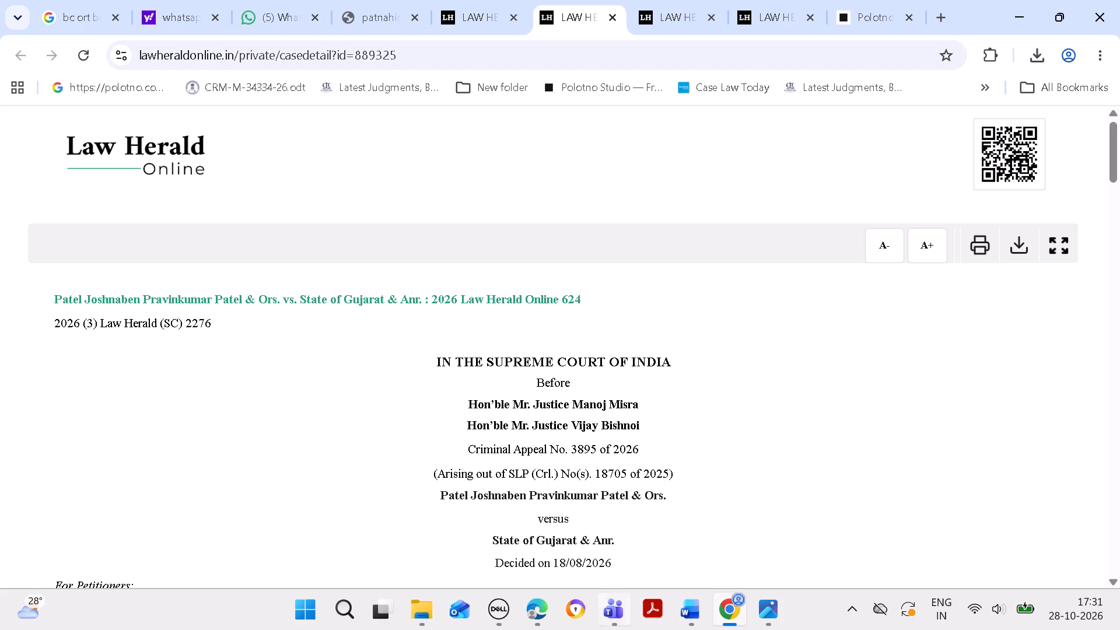
Paste the Lodging an FIR headnote into Windows Search and copy it again from there as plain text.
left_click(354, 611)
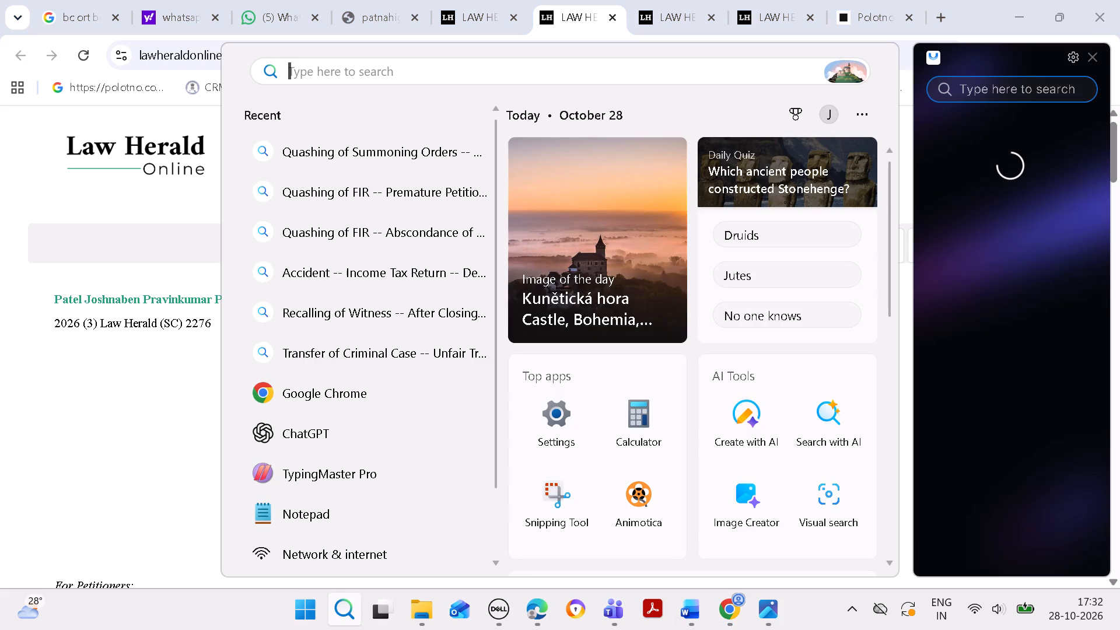
key("ctrl+v")
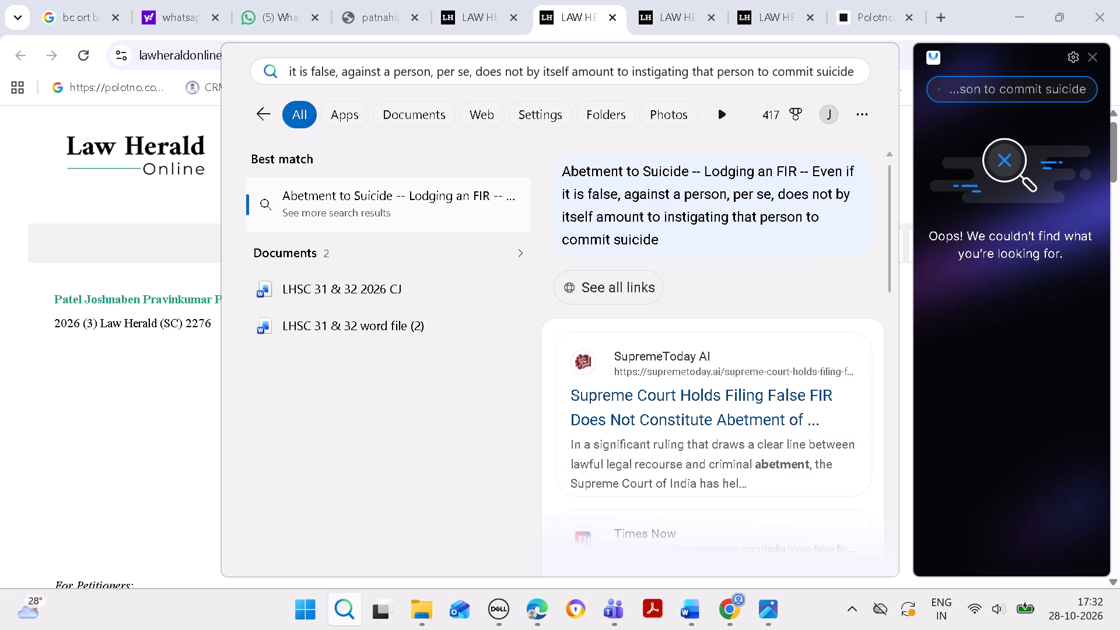
key("ctrl+a")
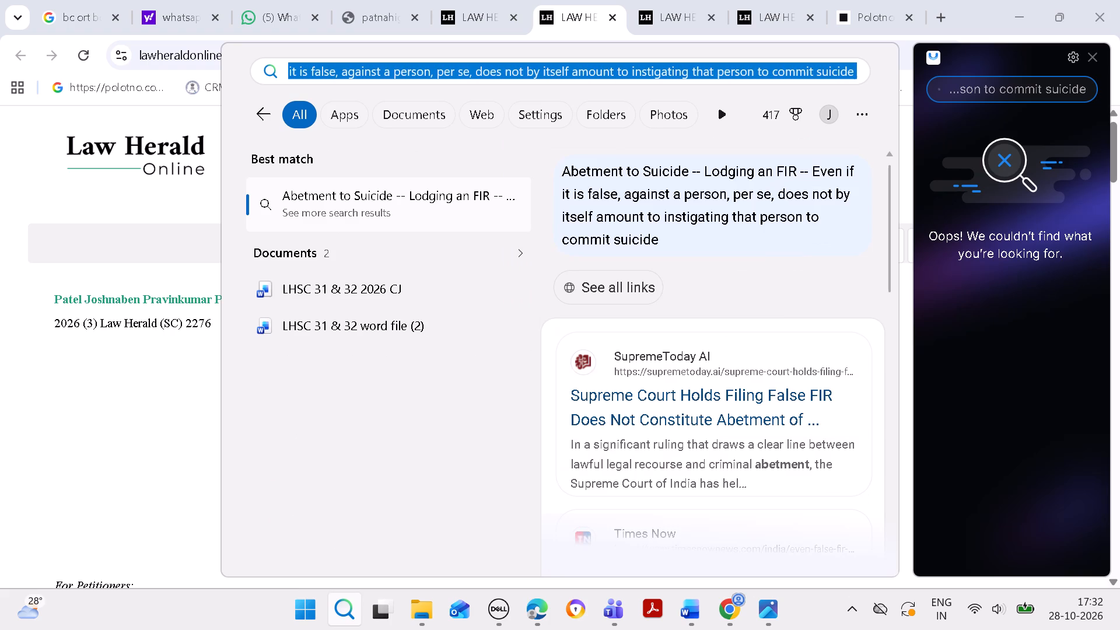
key("ctrl+c")
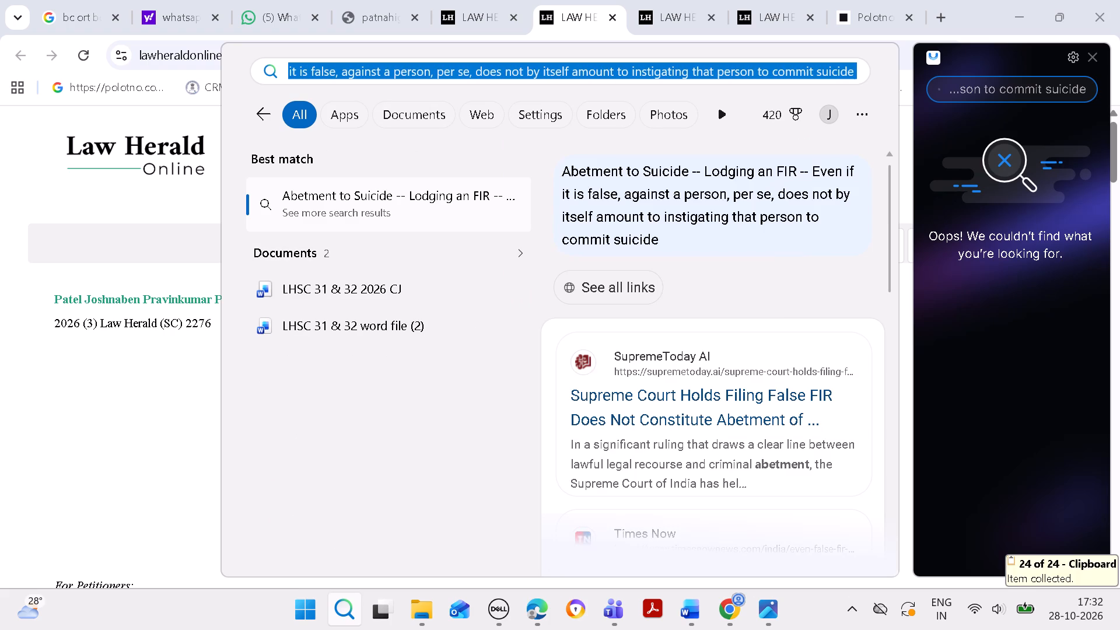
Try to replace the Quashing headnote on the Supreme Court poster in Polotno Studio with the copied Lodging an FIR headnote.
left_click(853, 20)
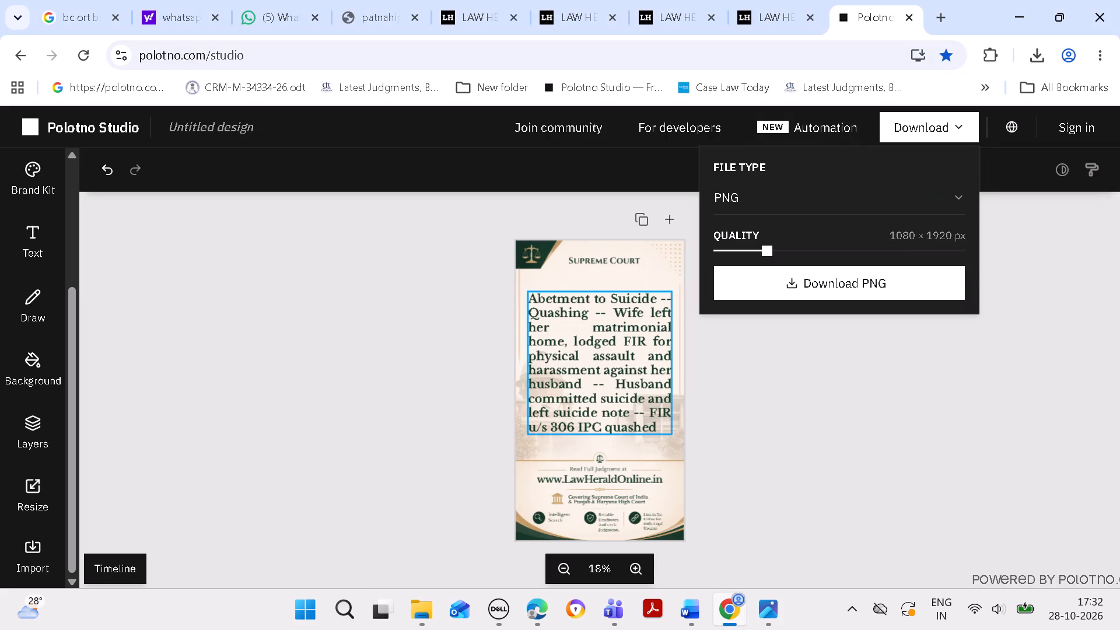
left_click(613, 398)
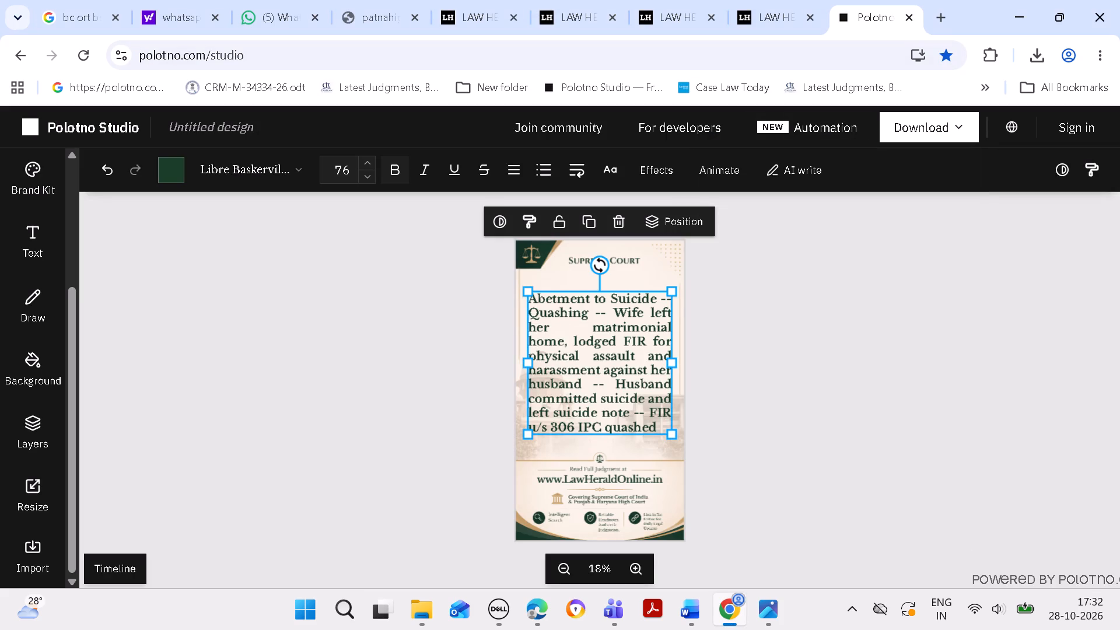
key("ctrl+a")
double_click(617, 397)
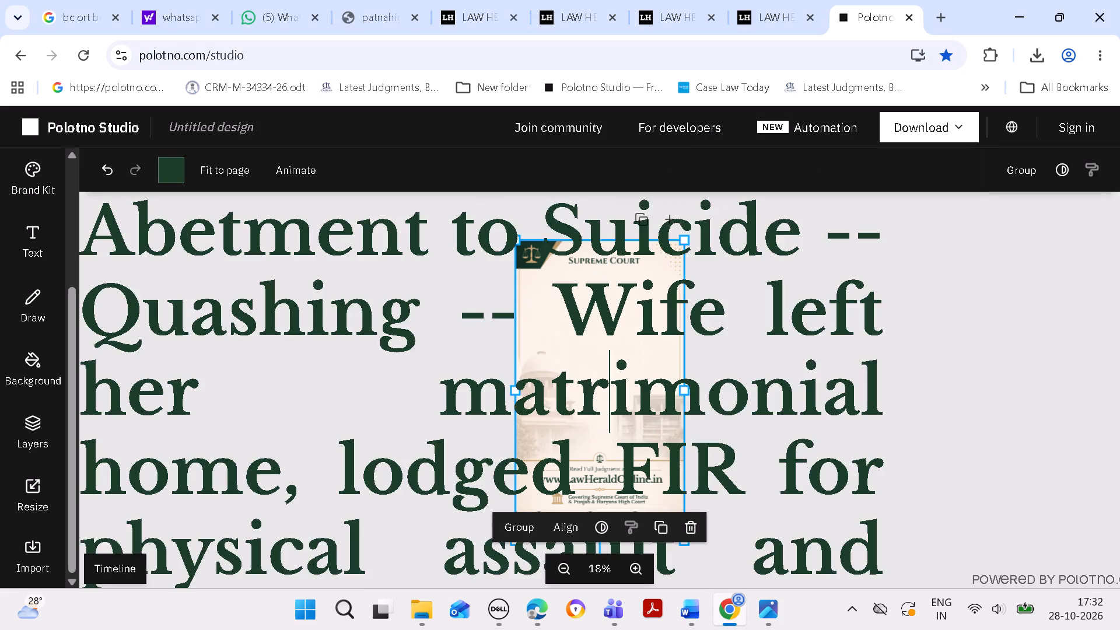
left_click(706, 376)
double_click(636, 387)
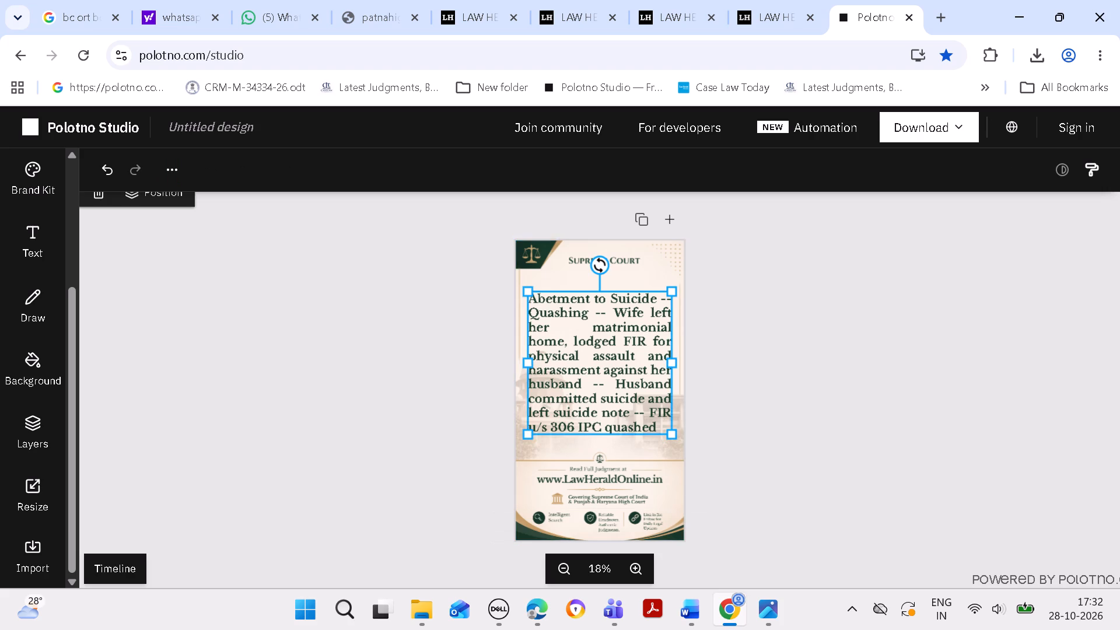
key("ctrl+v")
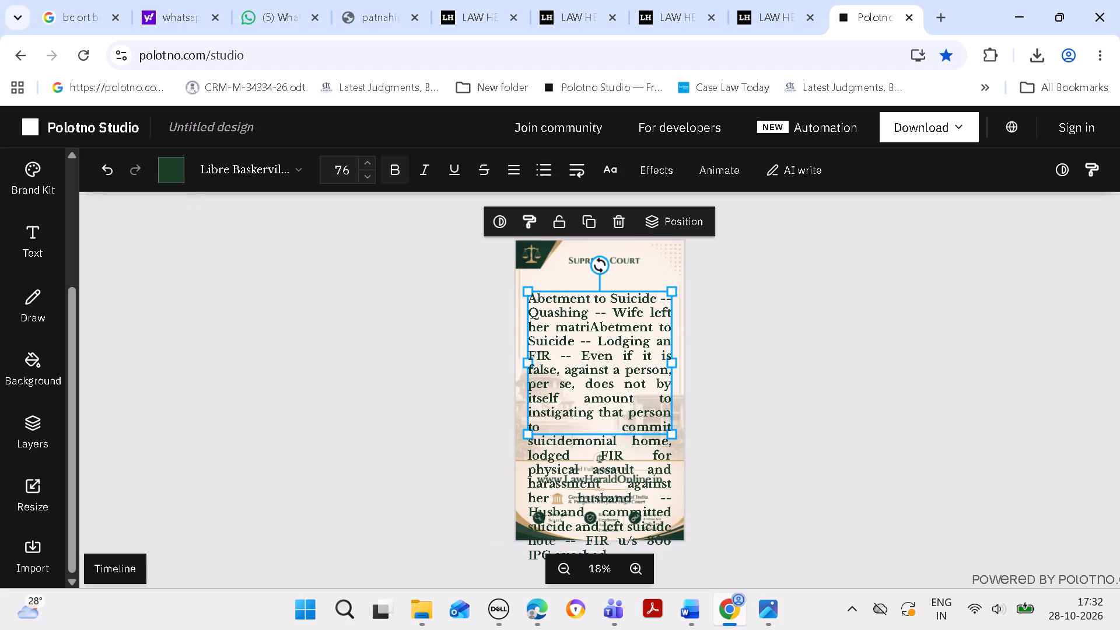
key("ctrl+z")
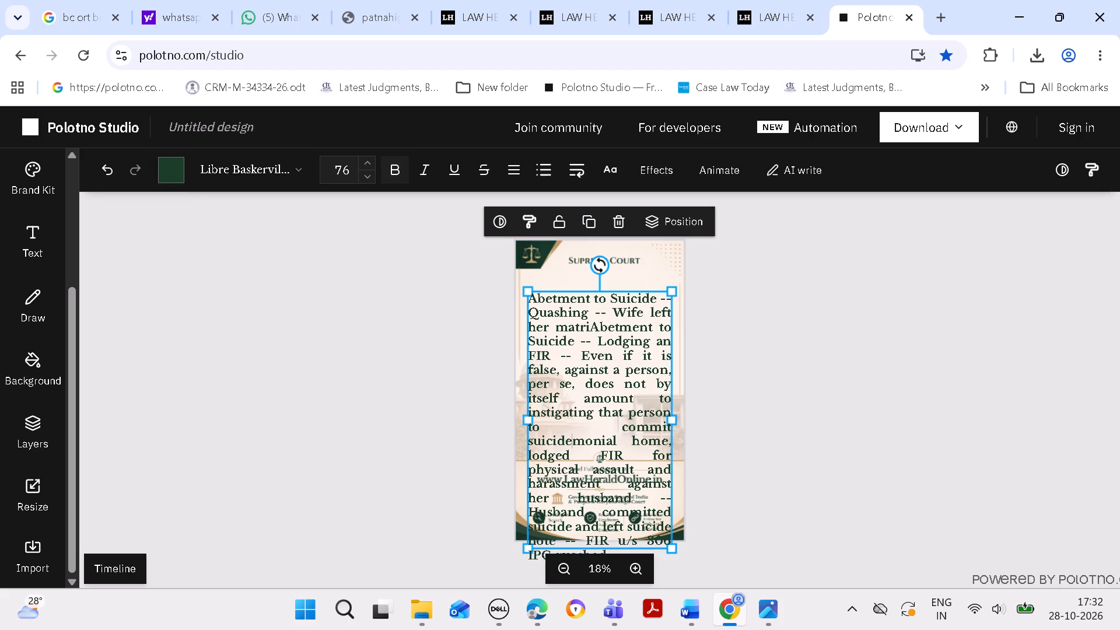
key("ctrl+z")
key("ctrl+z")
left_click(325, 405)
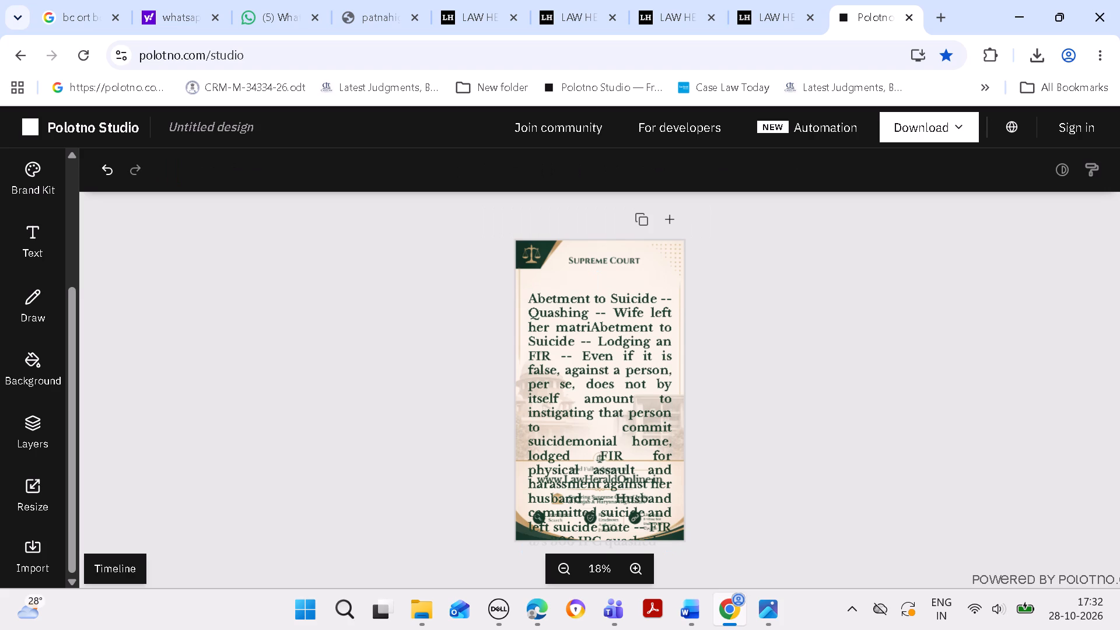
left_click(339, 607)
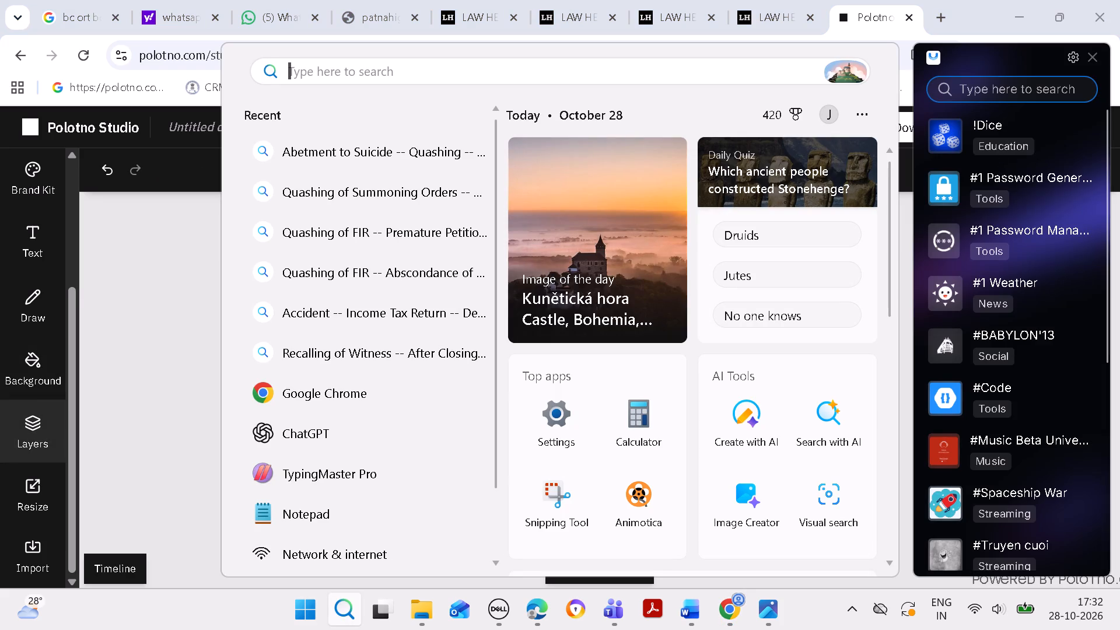
Import the Polotno project SC Online New 1.json from Downloads to start a fresh Supreme Court poster.
left_click(39, 544)
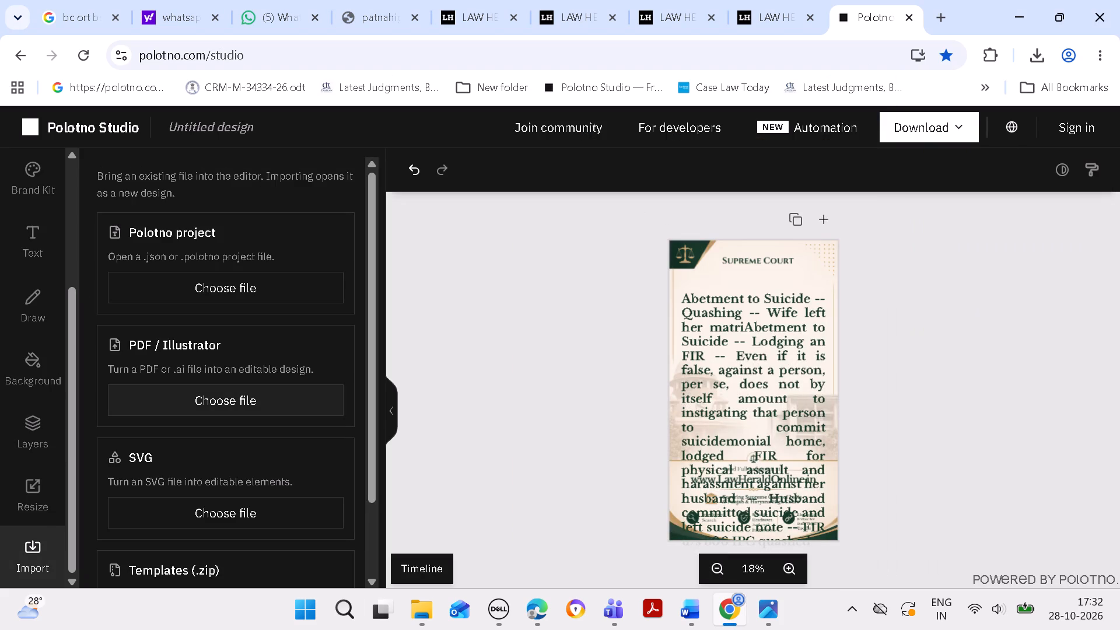
left_click(228, 297)
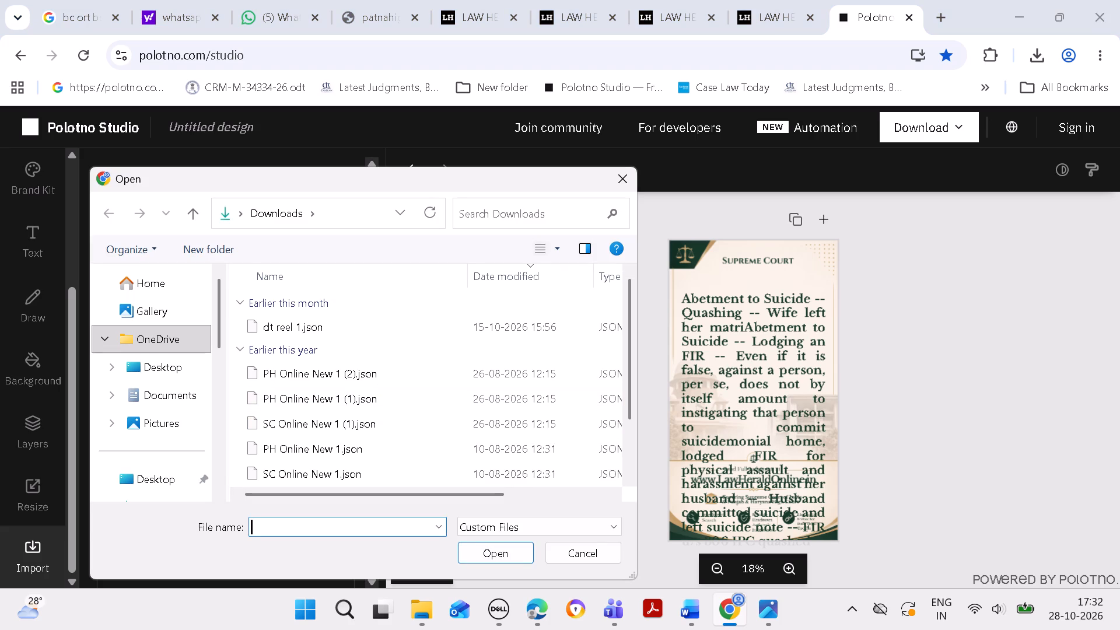
left_click(400, 465)
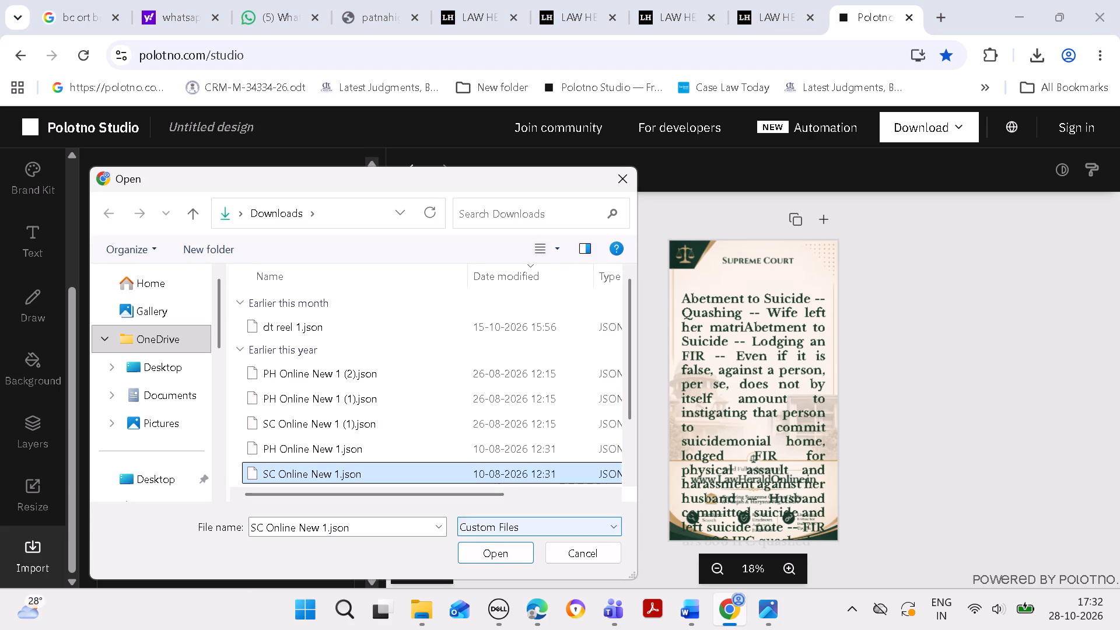
left_click(489, 548)
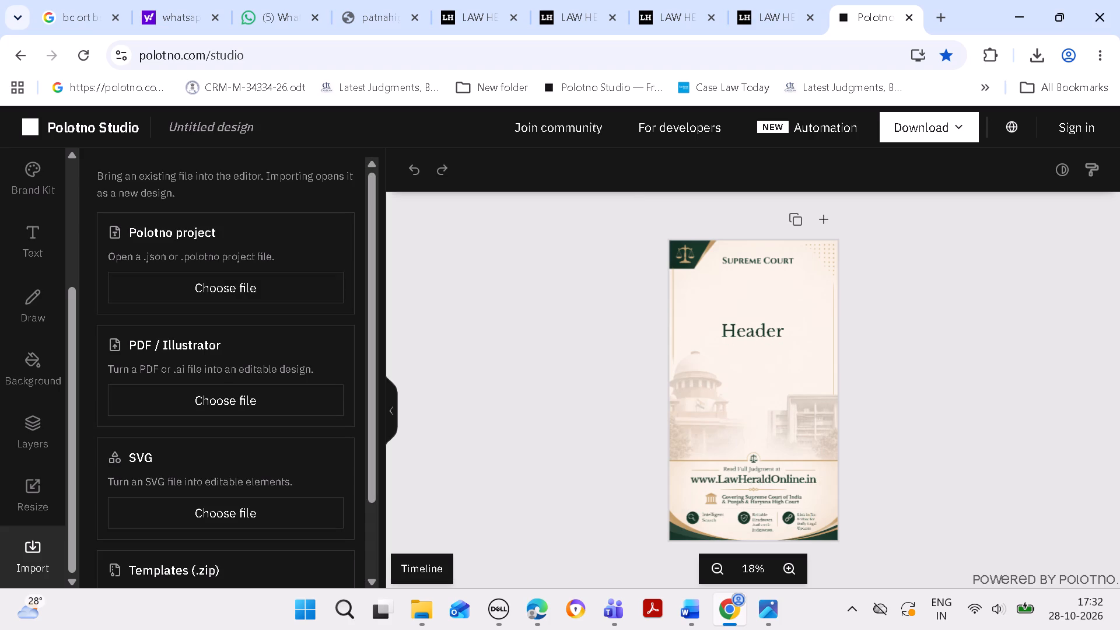
left_click(391, 410)
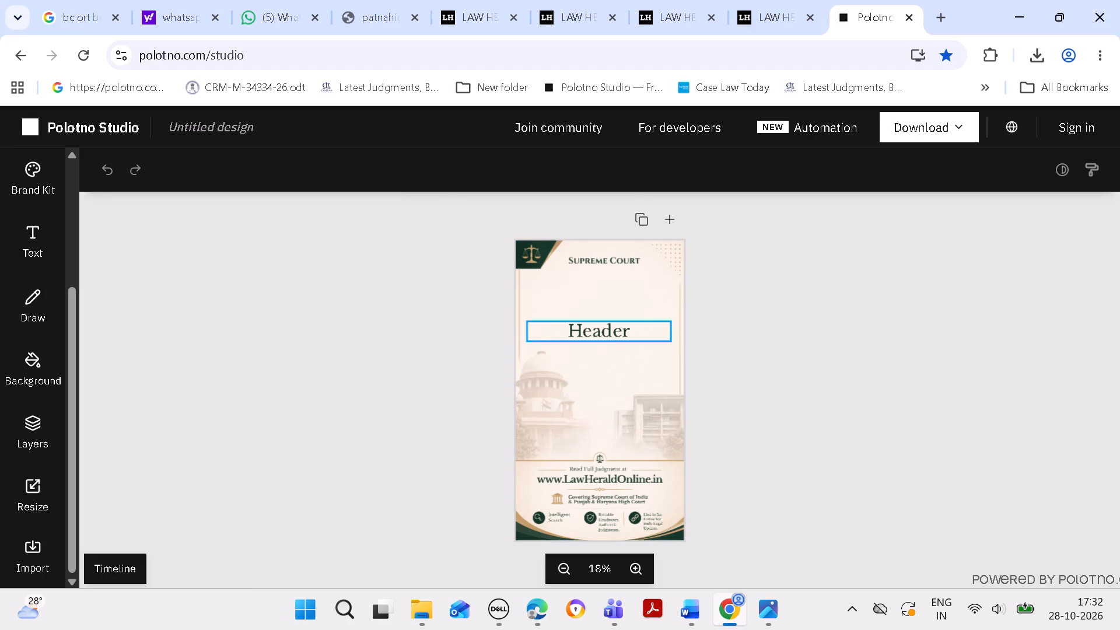
Replace the Header placeholder on the poster with the copied Abetment to Suicide -- Lodging an FIR headnote.
double_click(643, 333)
left_click(639, 330)
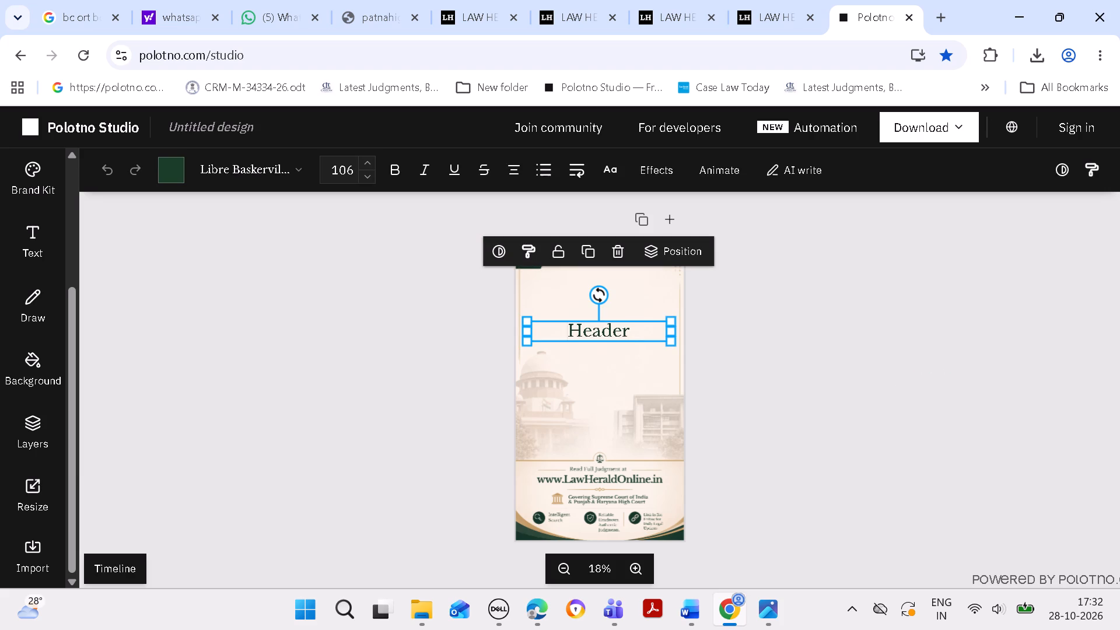
key("BackSpace")
key("BackSpace")
key("BackSpace")
key("BackSpace")
key("BackSpace")
key("BackSpace")
key("ctrl+v")
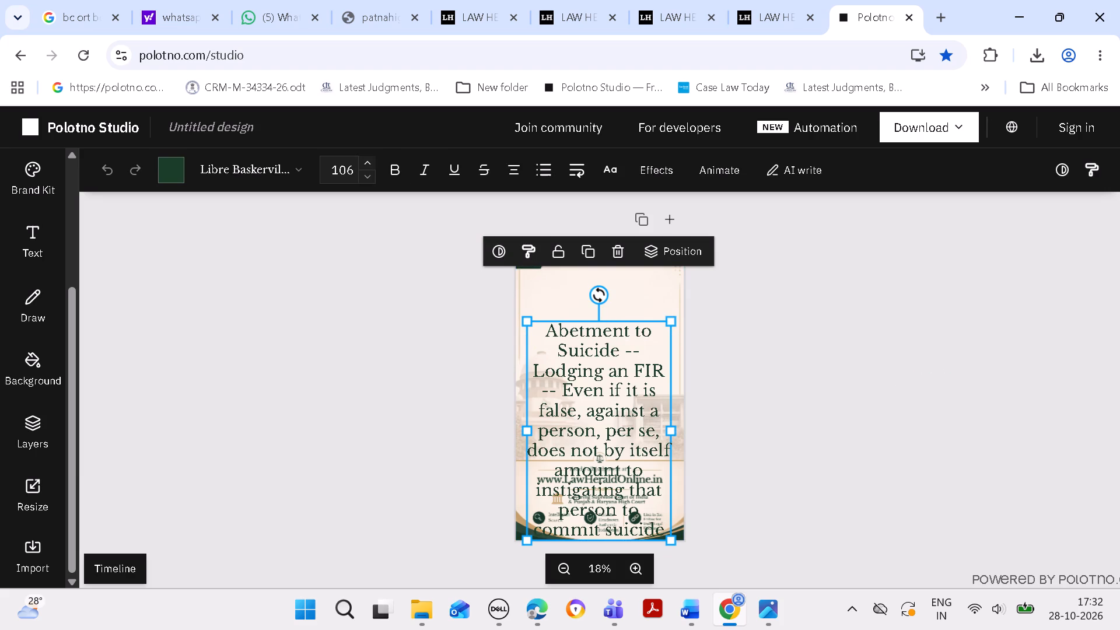
Format the Lodging an FIR headnote as bold, justified text at font size 80.
left_click(369, 174)
triple_click(369, 174)
triple_click(370, 174)
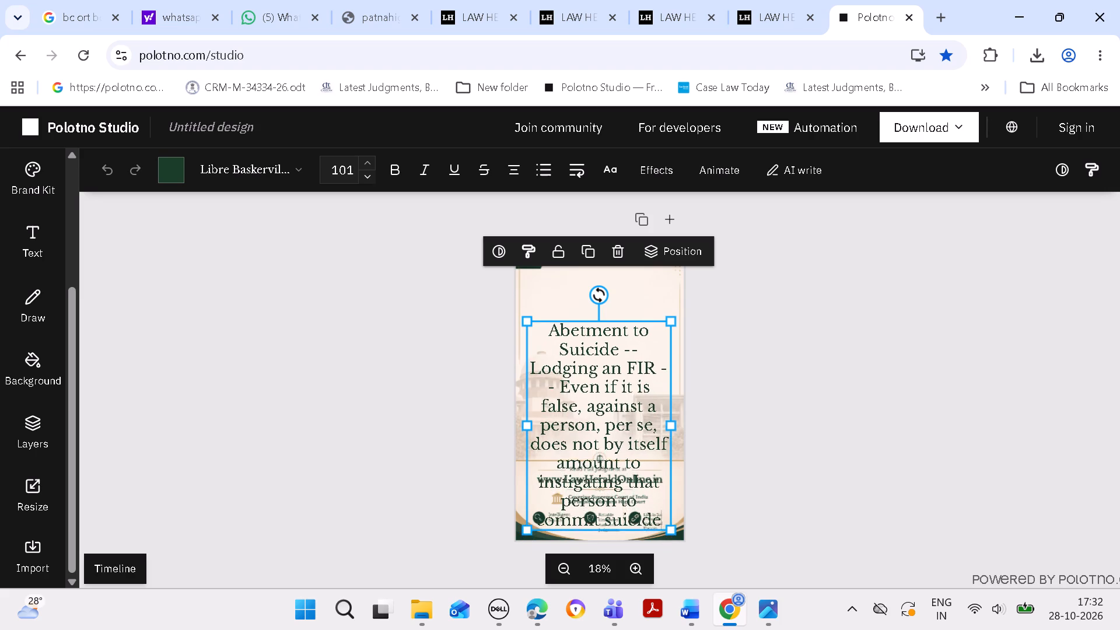
triple_click(371, 175)
triple_click(371, 175)
triple_click(374, 175)
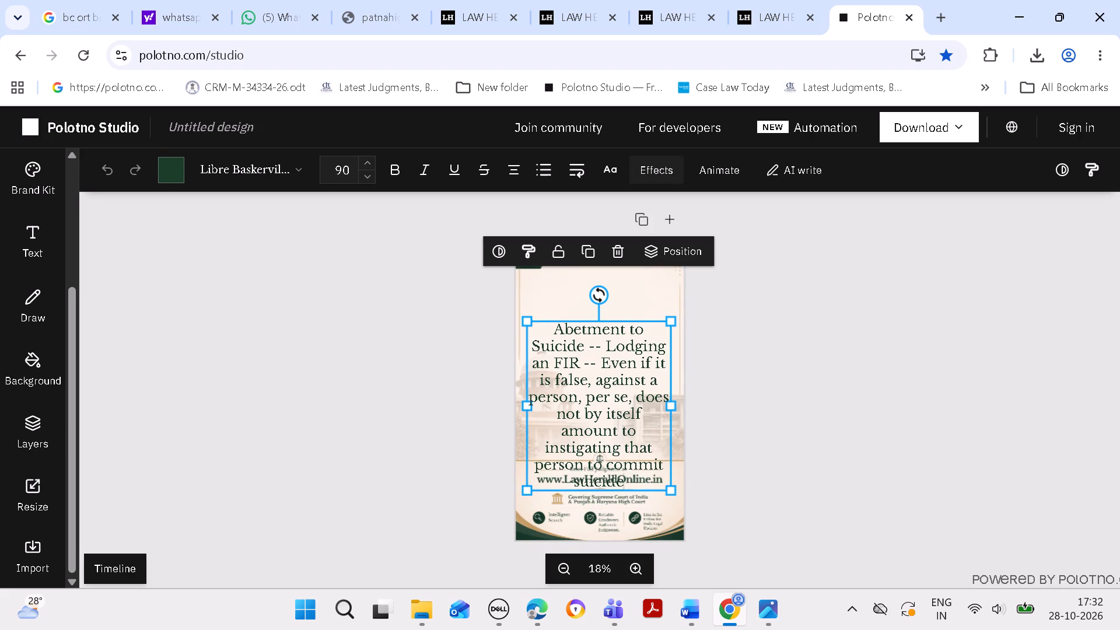
double_click(510, 179)
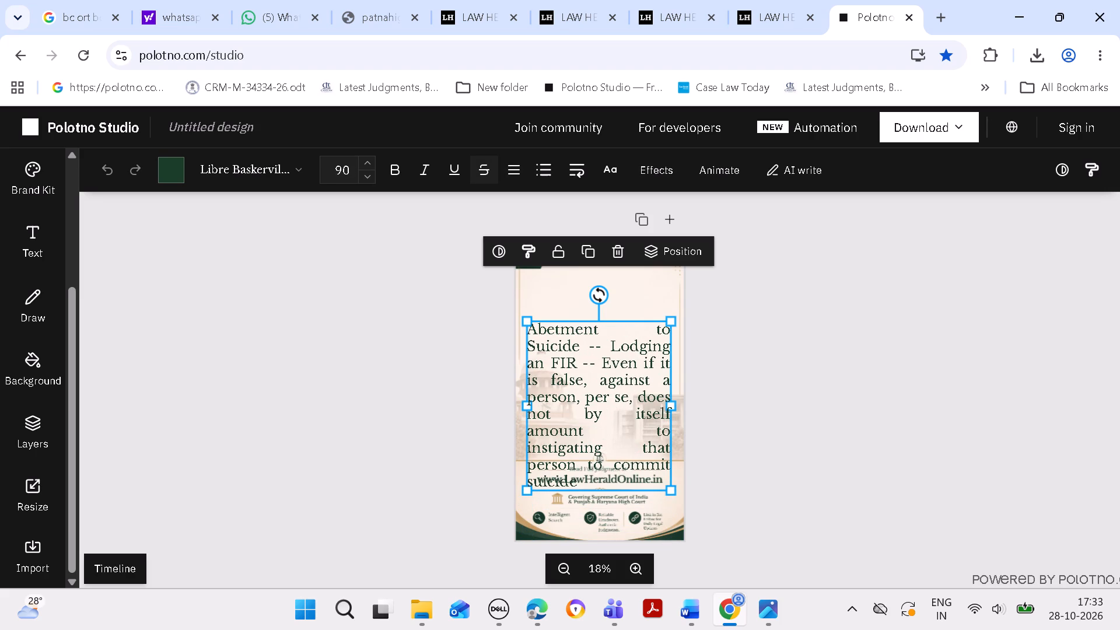
triple_click(374, 180)
left_click(374, 178)
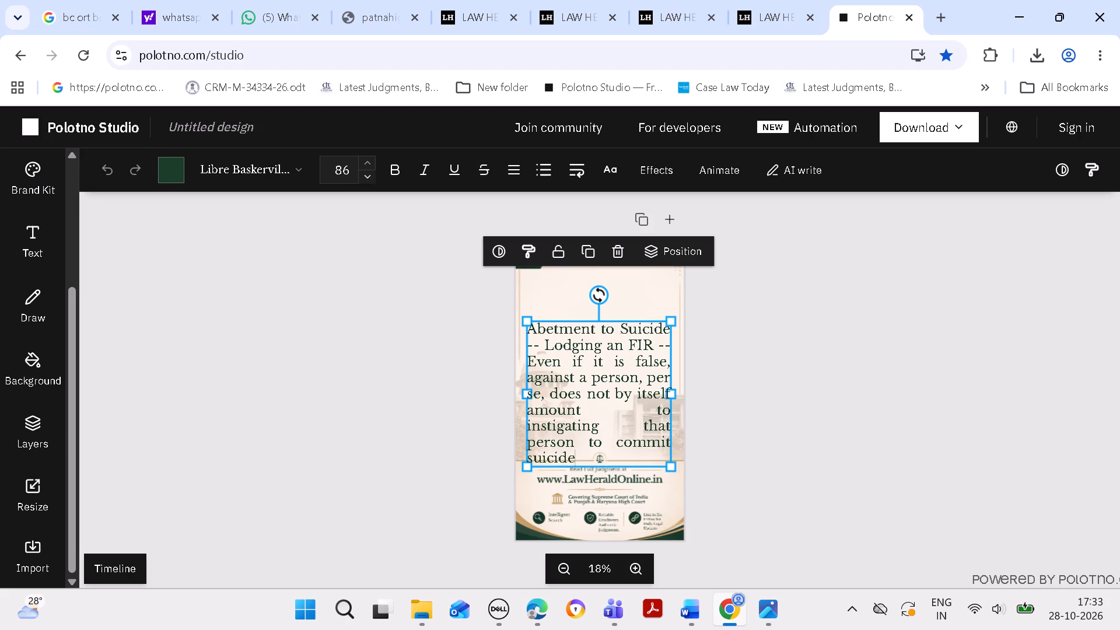
triple_click(374, 178)
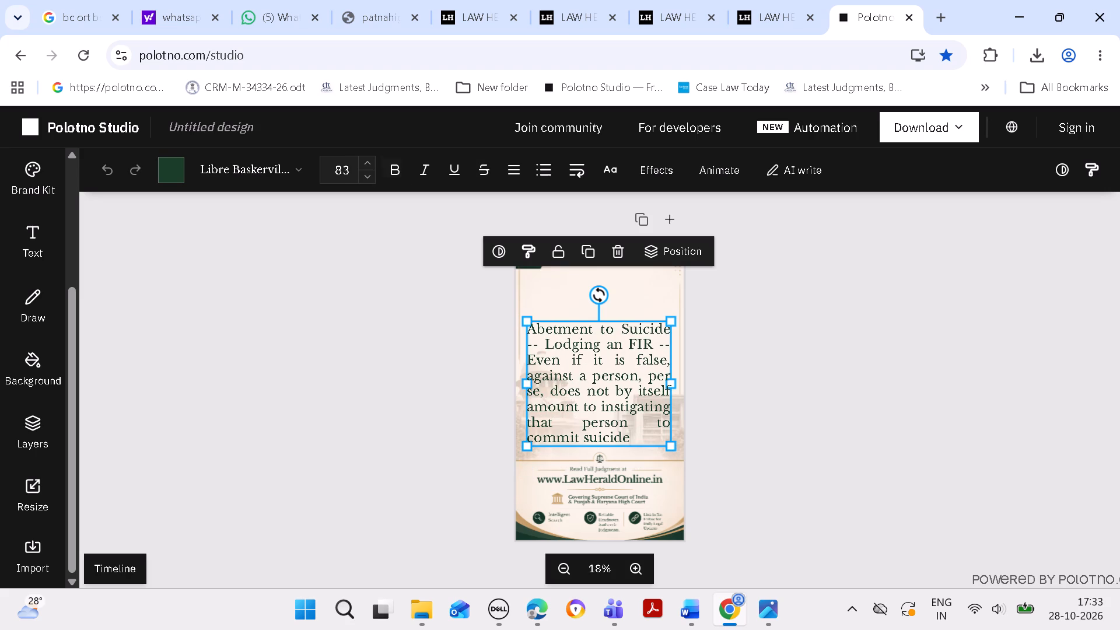
left_click(402, 180)
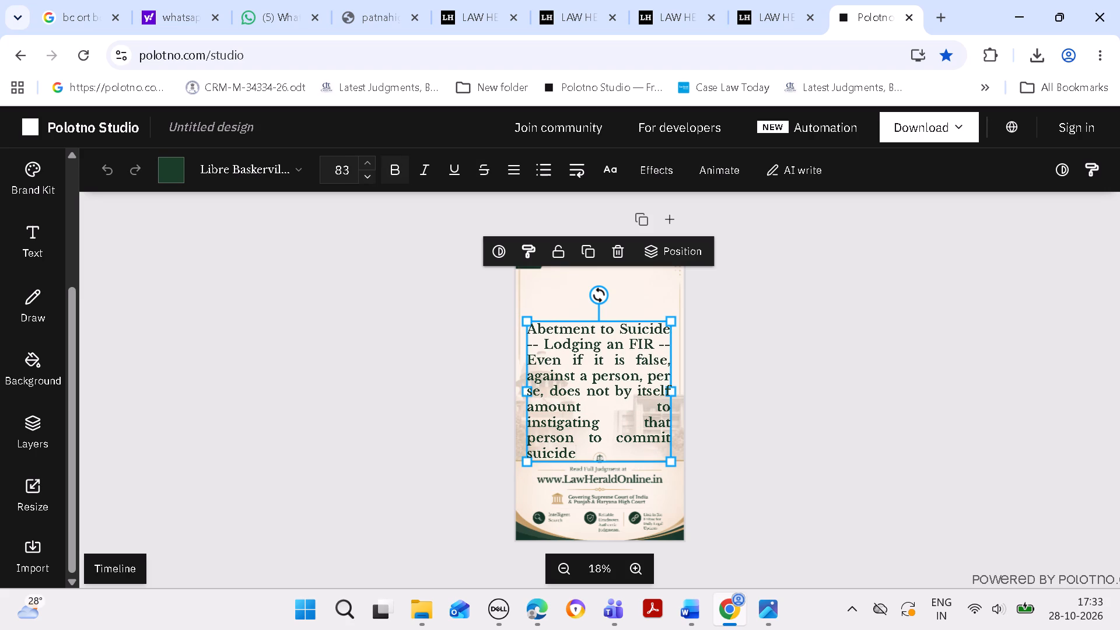
left_click(361, 180)
left_click(362, 178)
left_click(363, 178)
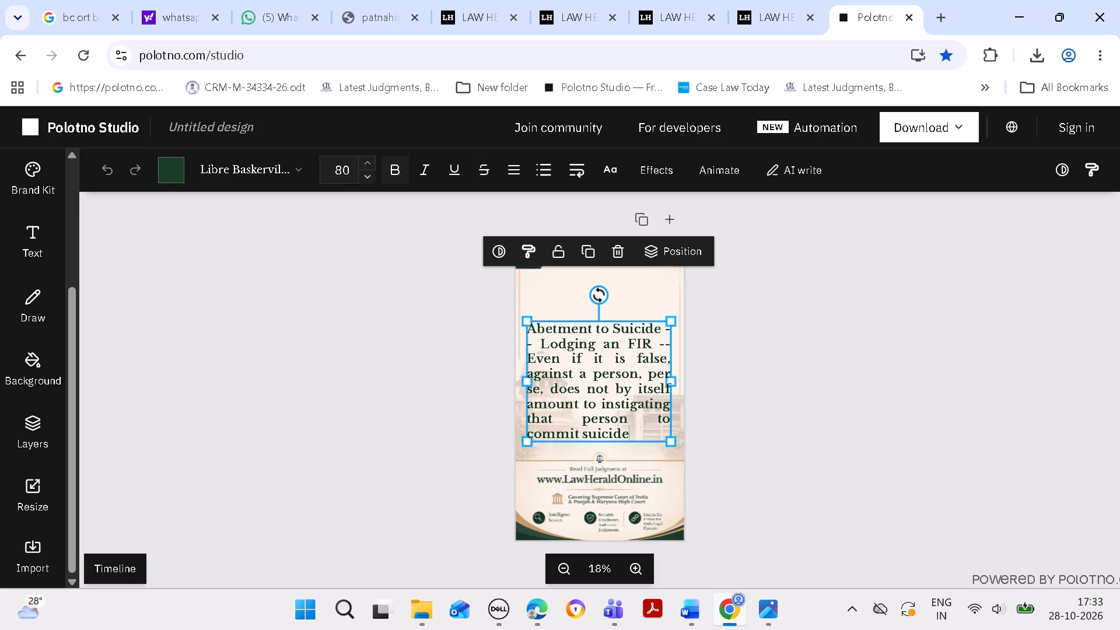
left_click(808, 309)
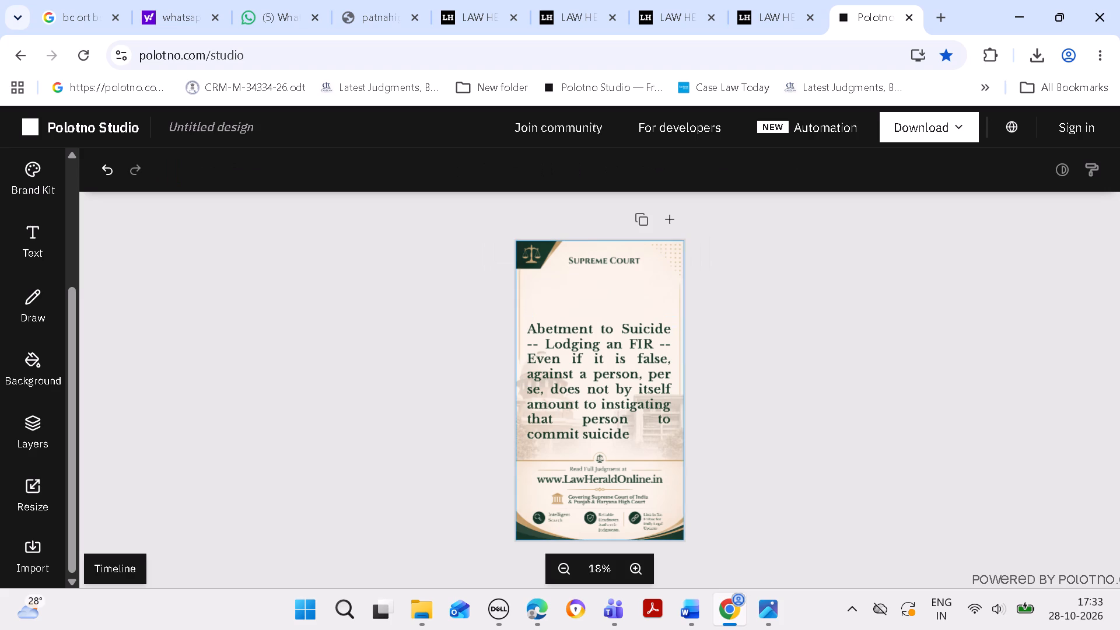
Move the headnote text slightly up, centred horizontally, between the Supreme Court heading and the poster's footer.
left_click_drag(628, 388, 628, 379)
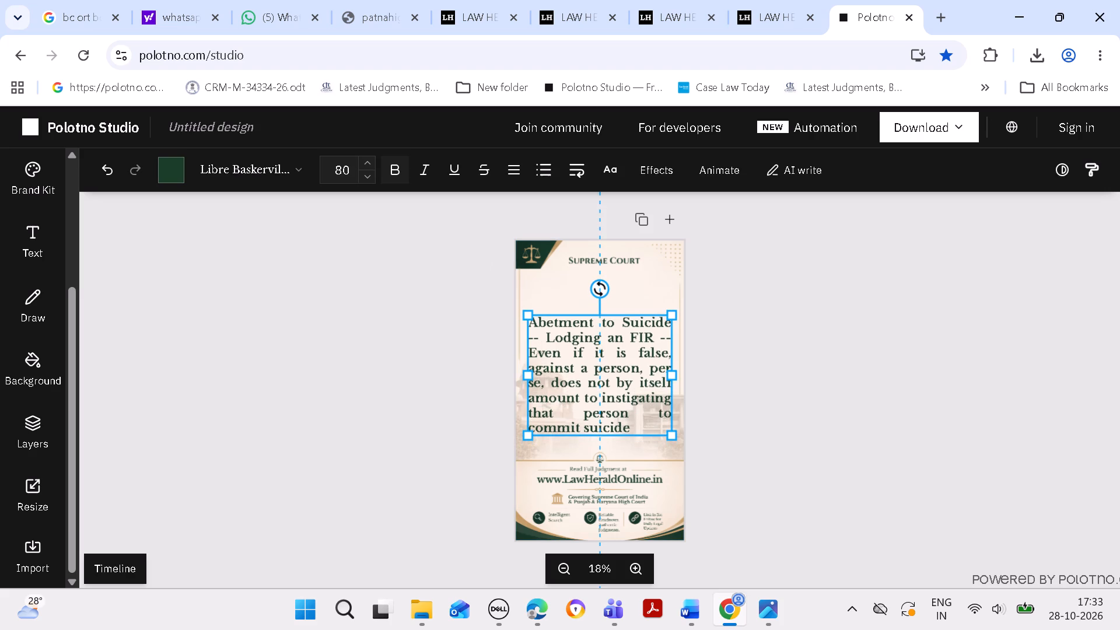
left_click_drag(628, 379, 628, 373)
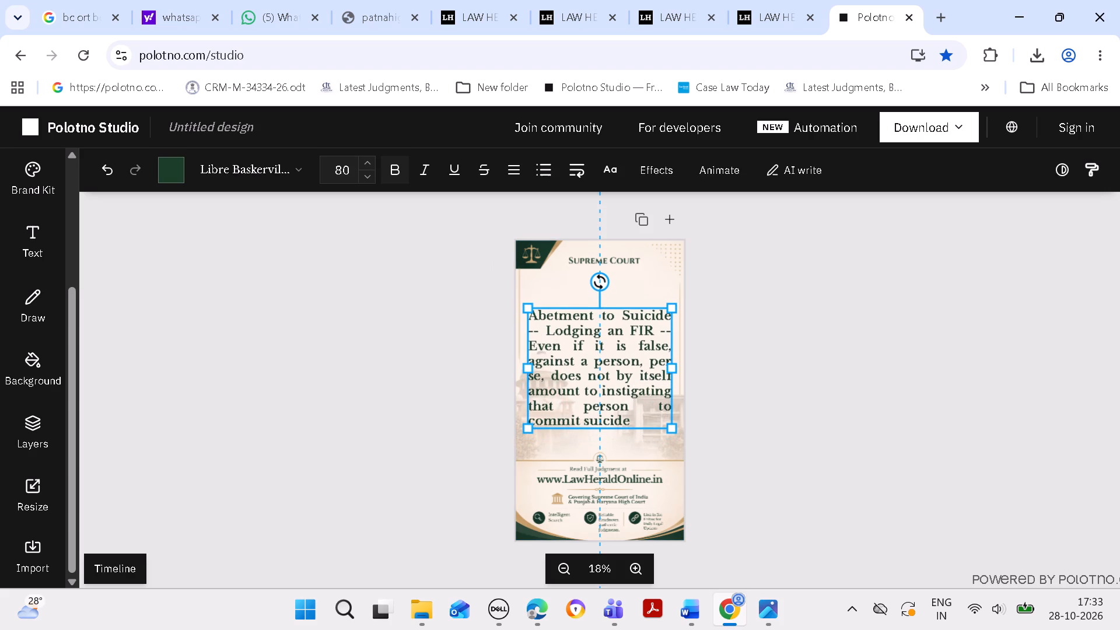
left_click_drag(628, 373, 628, 370)
left_click(750, 380)
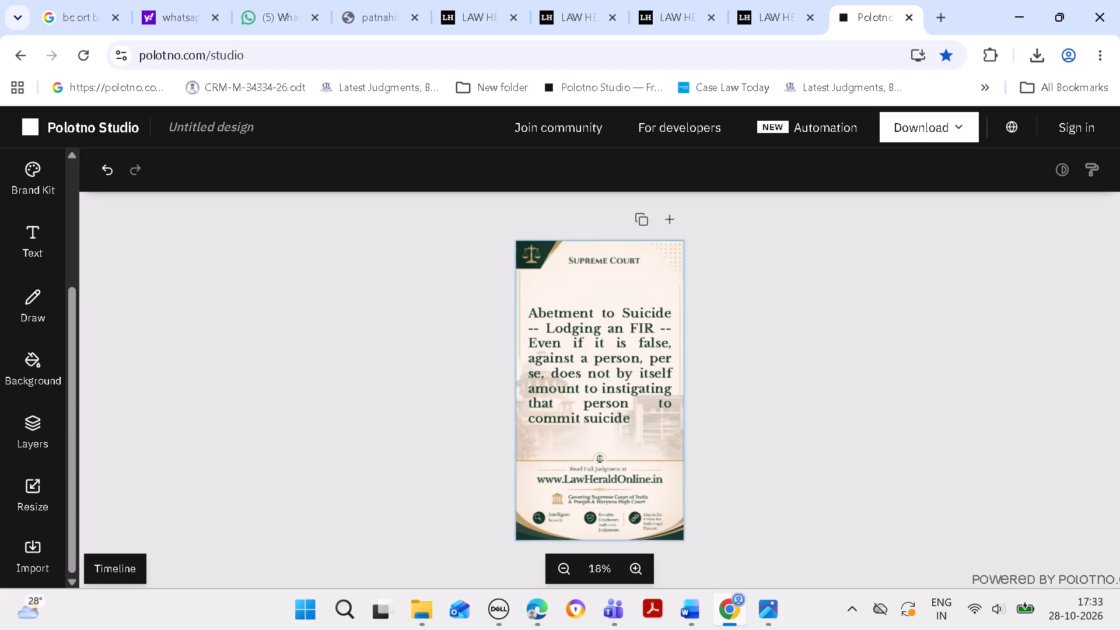
left_click(647, 377)
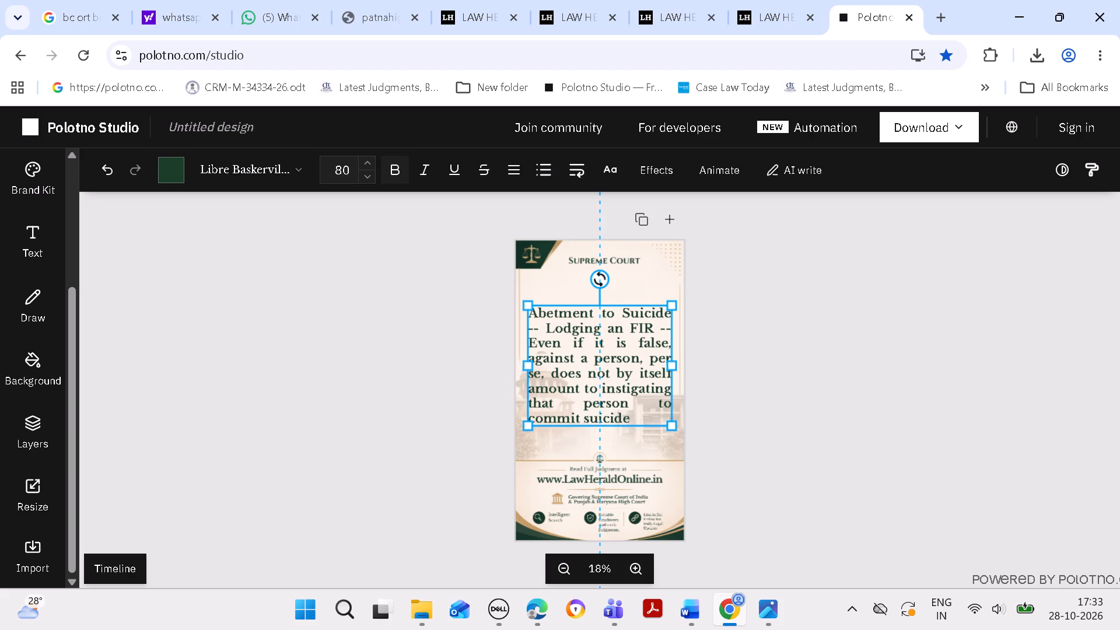
left_click(719, 393)
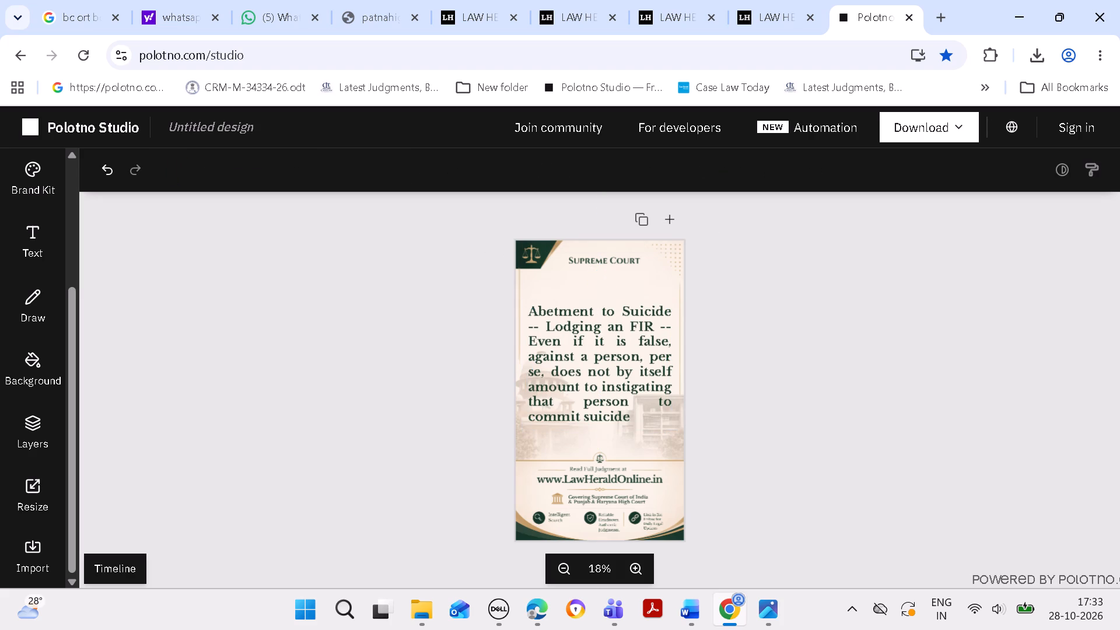
Download the Lodging an FIR poster as a PNG.
left_click_drag(913, 141, 947, 65)
left_click(930, 117)
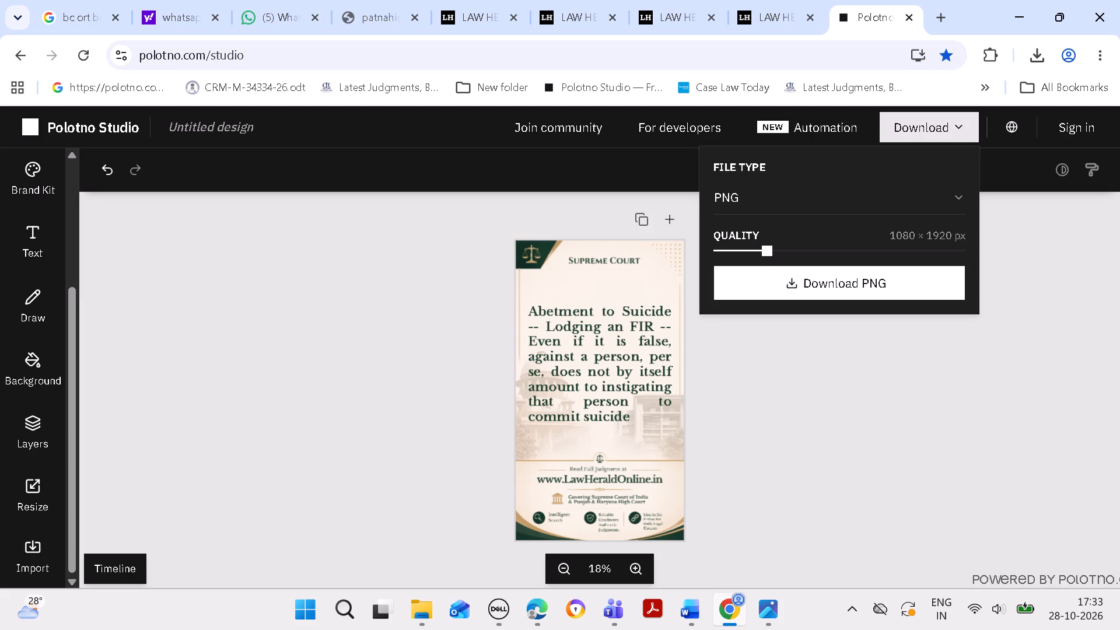
left_click(882, 279)
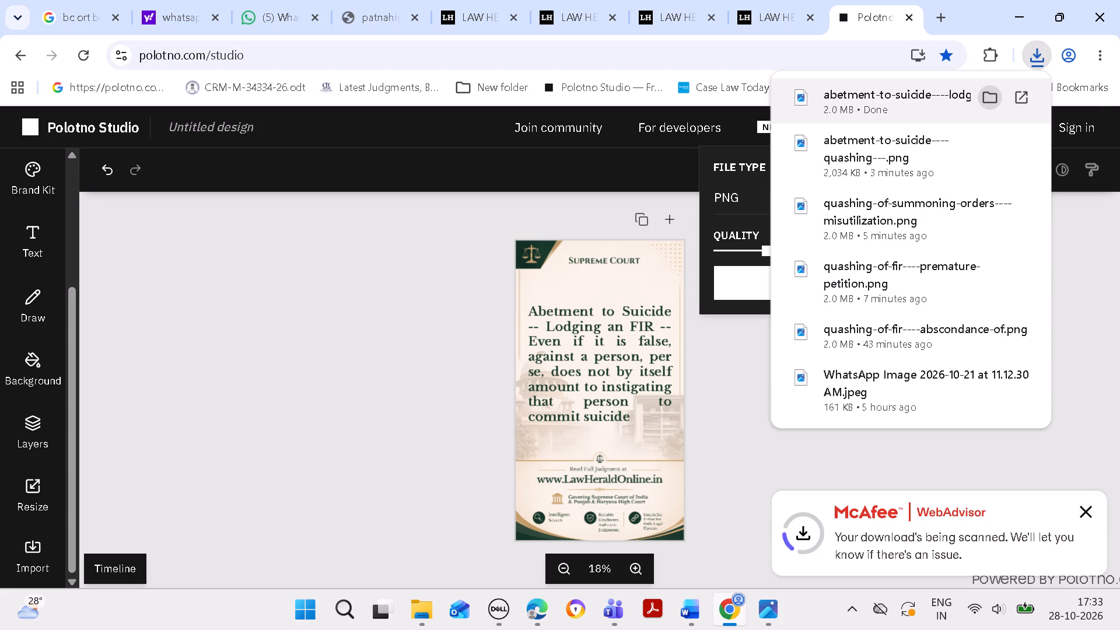
Copy the downloaded abetment-to-suicide----lodging-an PNG from Downloads into the FB ONLINE POST---28 Oct folder.
left_click(988, 95)
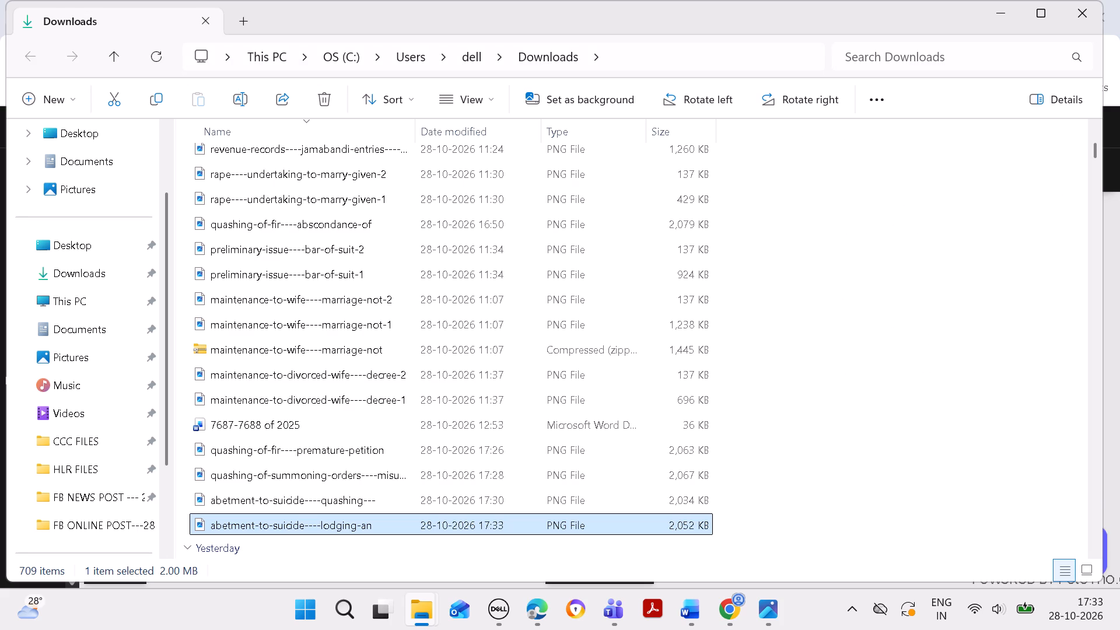
key("ctrl+c")
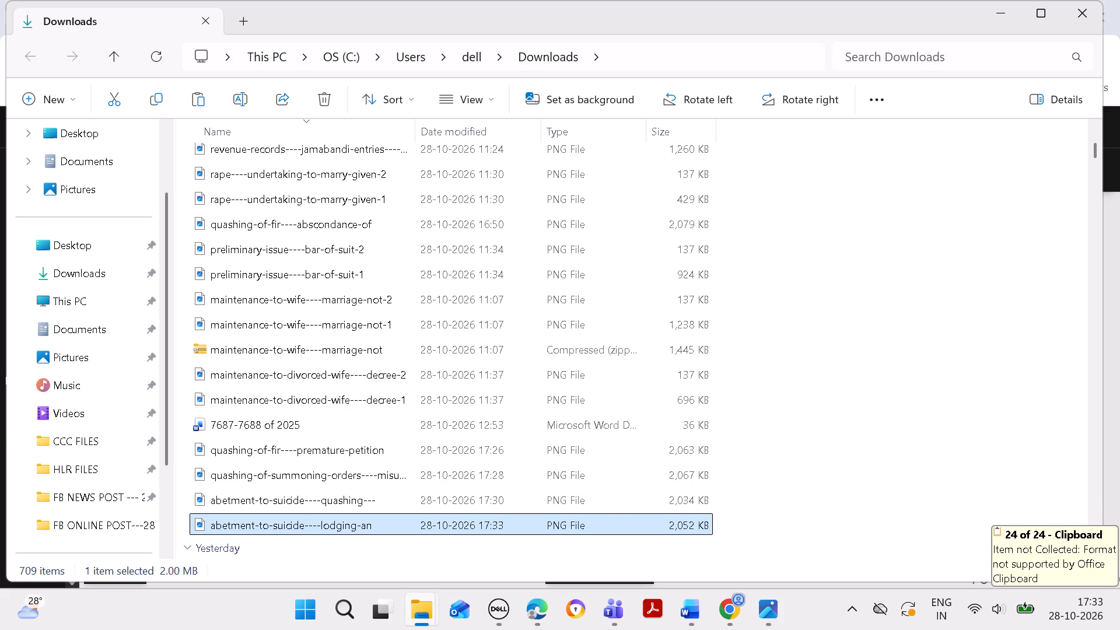
left_click(992, 18)
left_click(1009, 20)
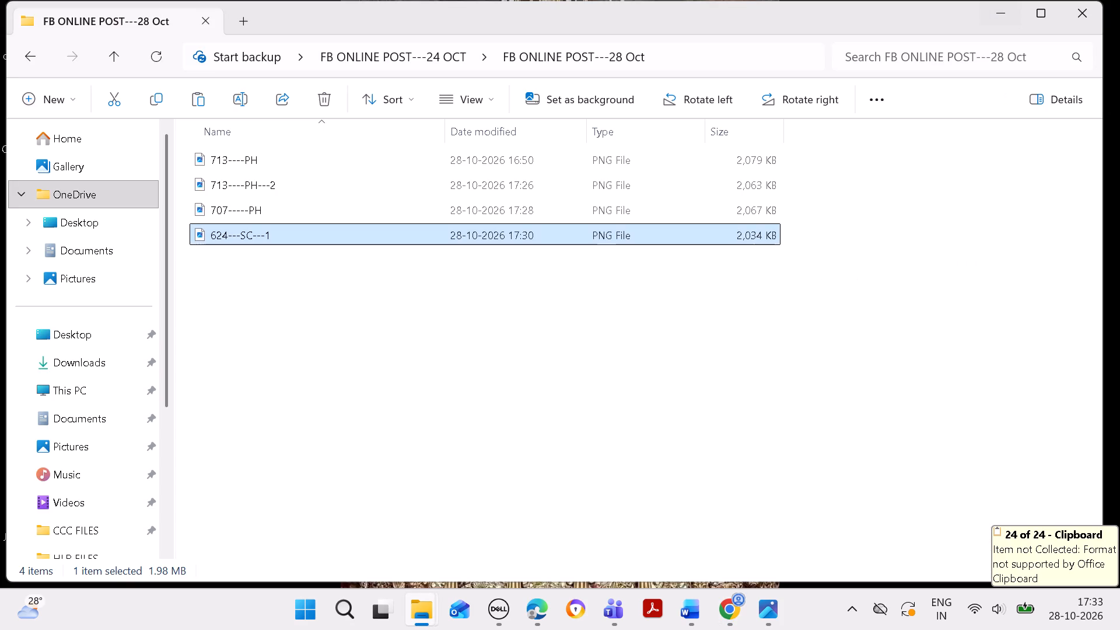
key("ctrl+v")
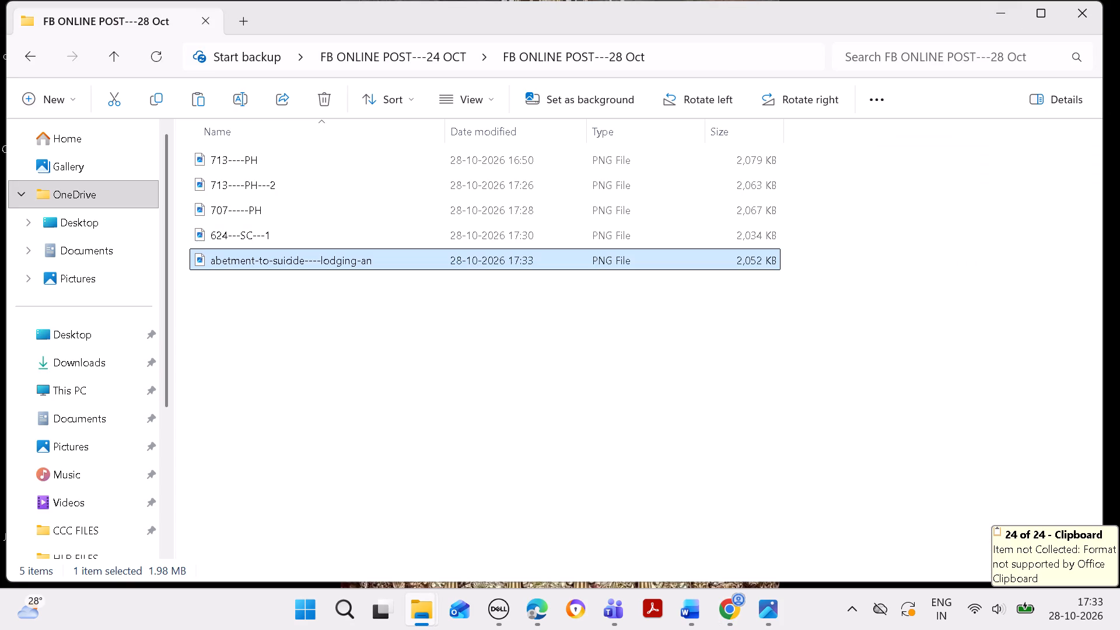
Rename the pasted abetment-to-suicide----lodging-an file as 624----SC---2.
right_click(515, 259)
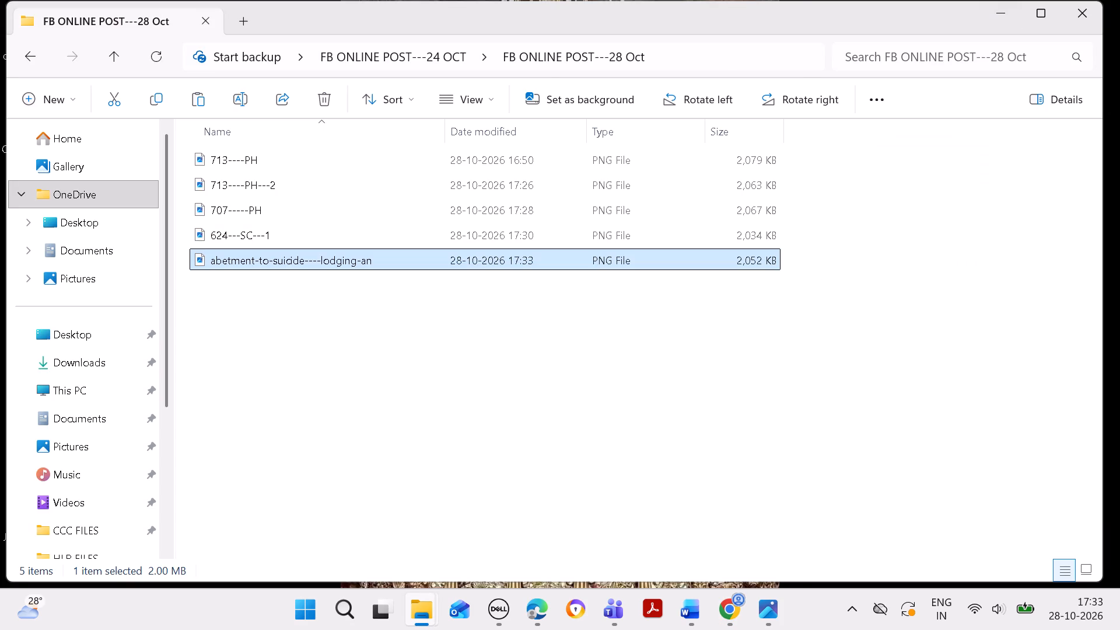
left_click(663, 19)
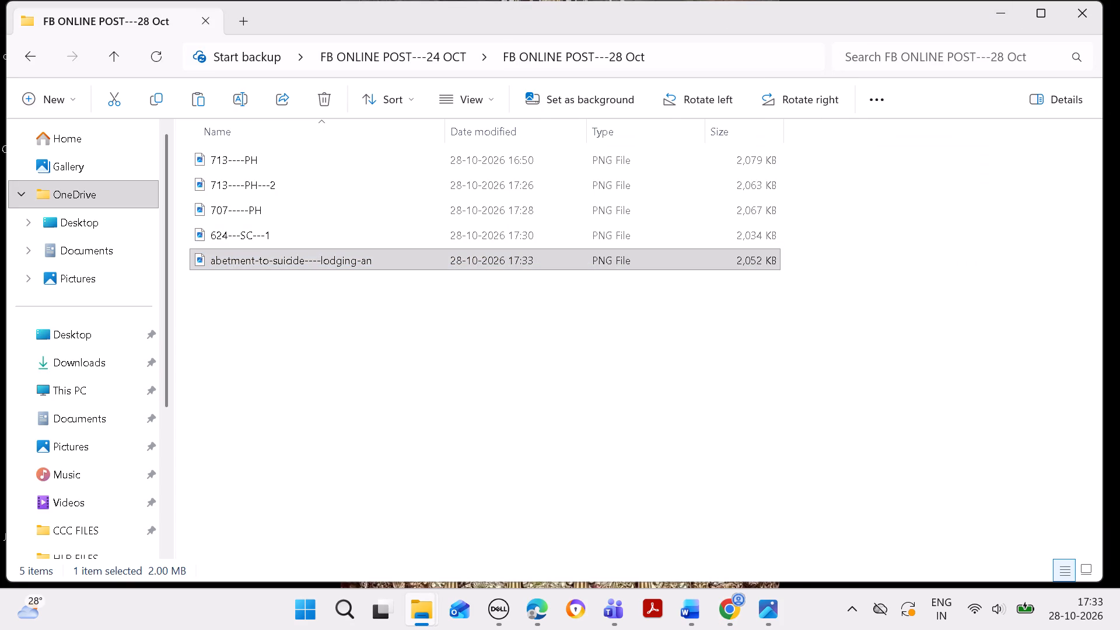
key("BackSpace")
key("6")
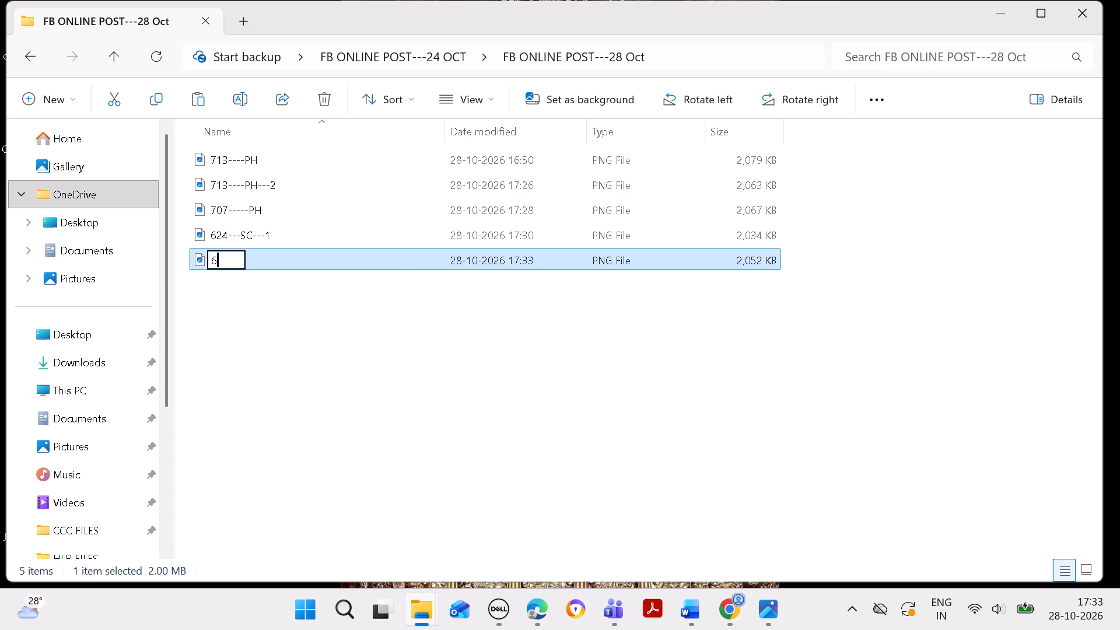
type("24----SC")
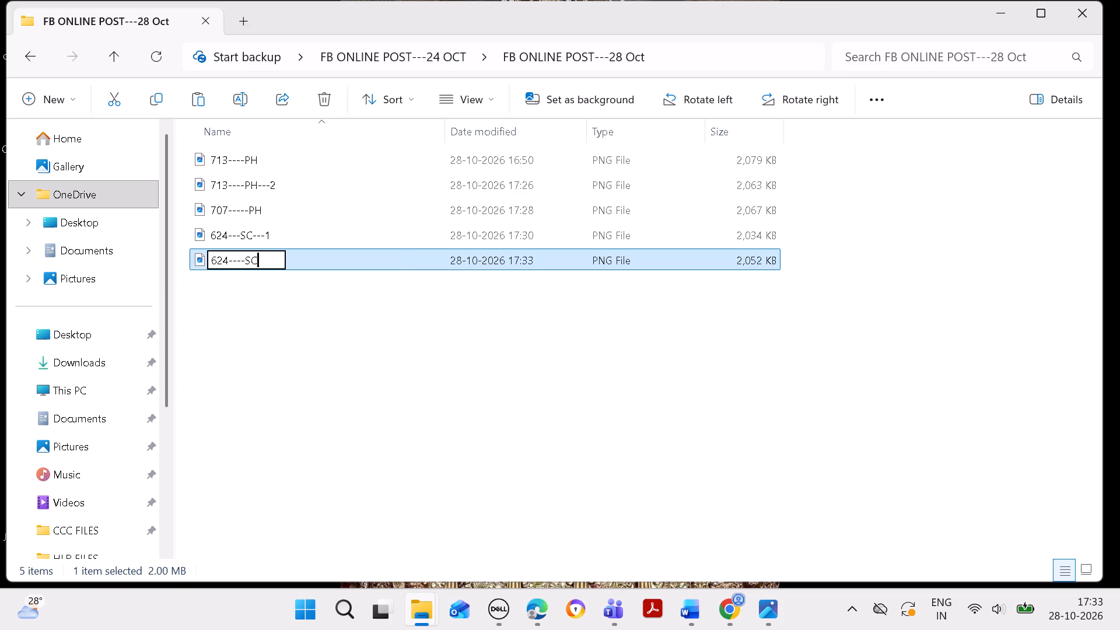
type("---2")
key("Return")
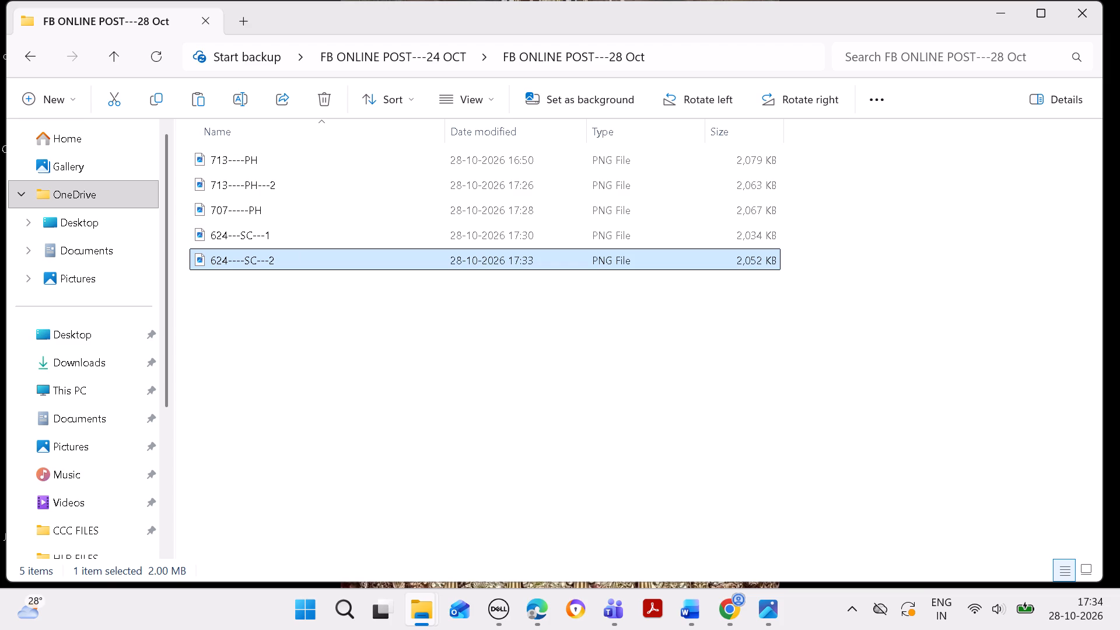
Extend the dashes before the final number in the second 624 SC file's name, making it 624----SC-----2.
left_click(363, 257)
right_click(368, 255)
left_click(502, 27)
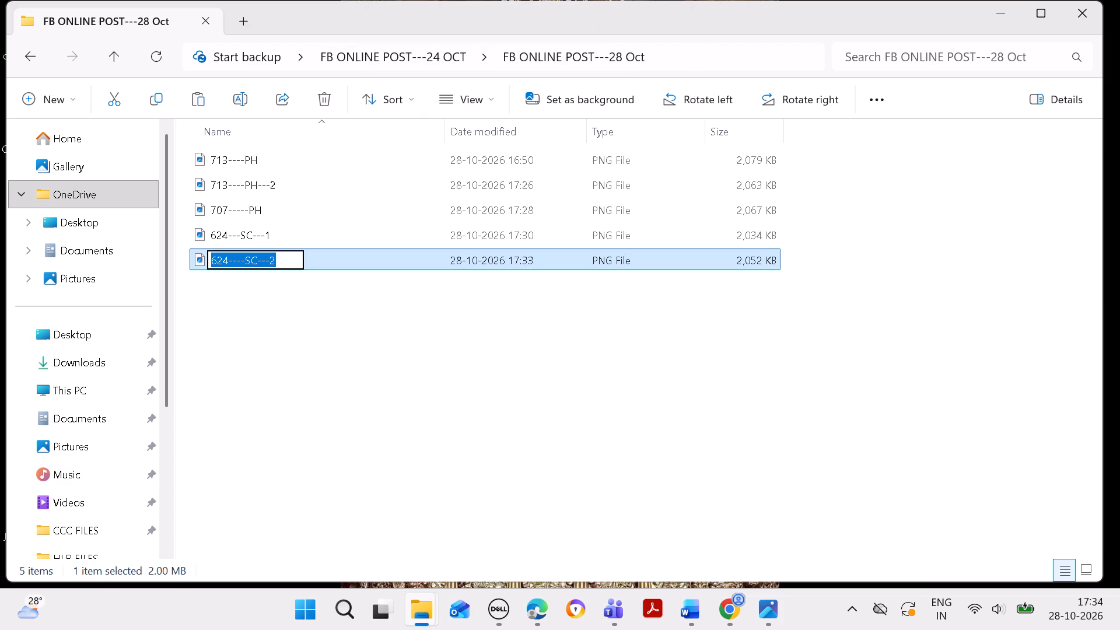
left_click(289, 259)
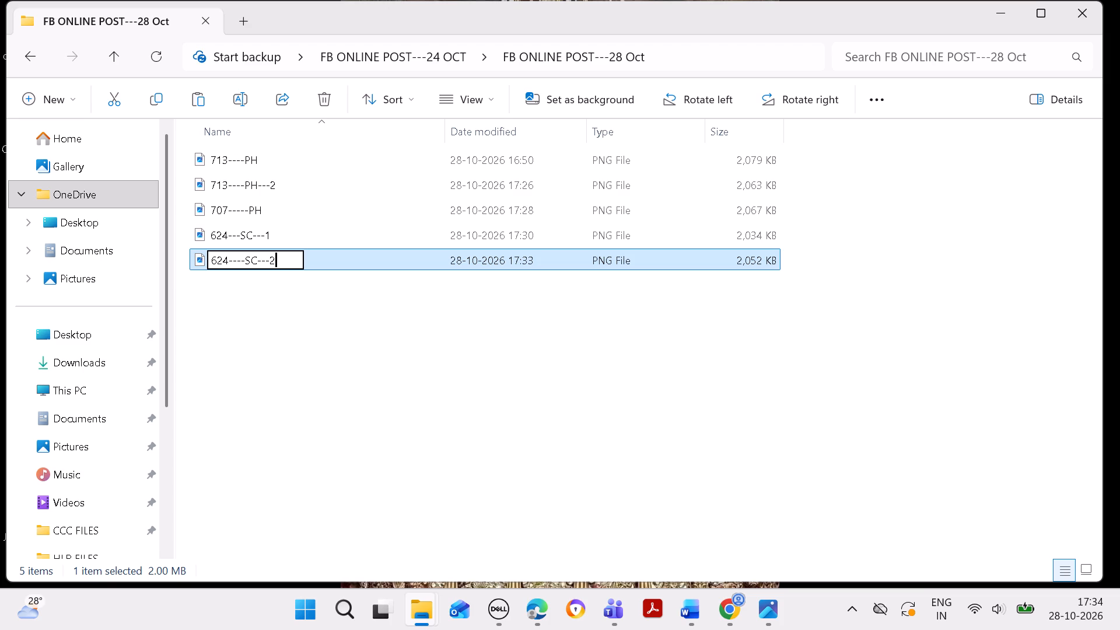
key("BackSpace")
type("--2")
key("Return")
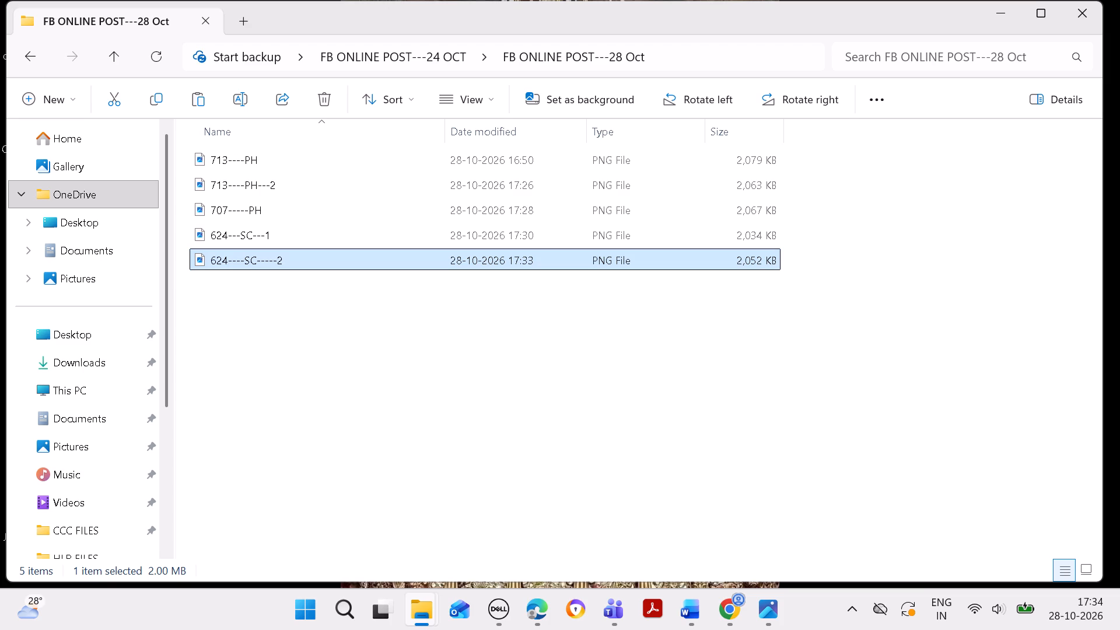
Rename the 713----PH file as 713----PH----1.
left_click(282, 166)
right_click(281, 170)
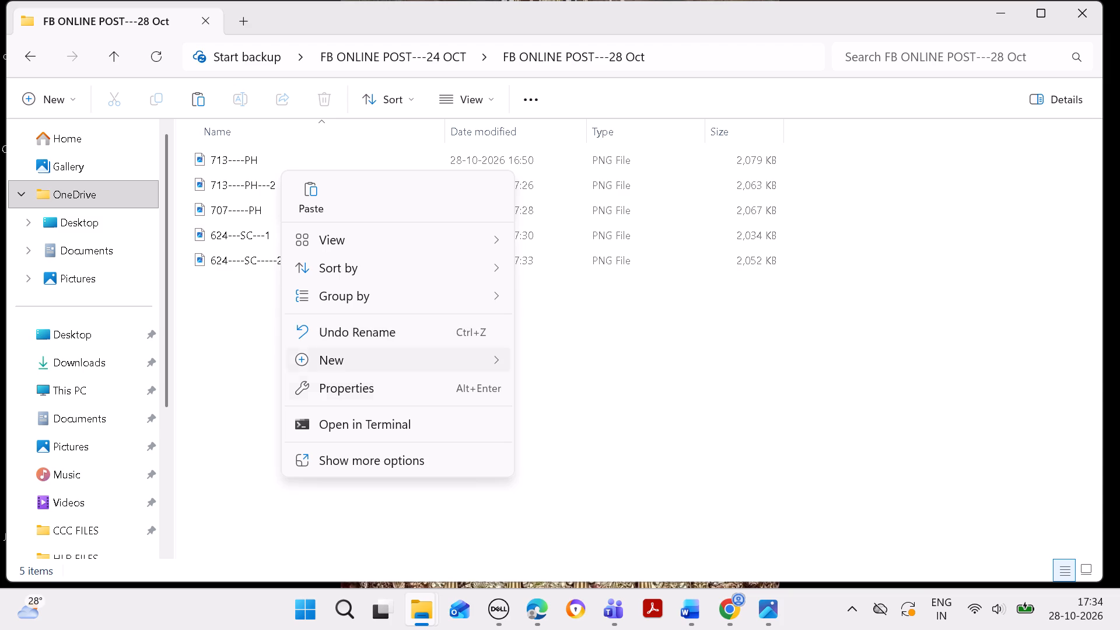
left_click(264, 156)
right_click(261, 155)
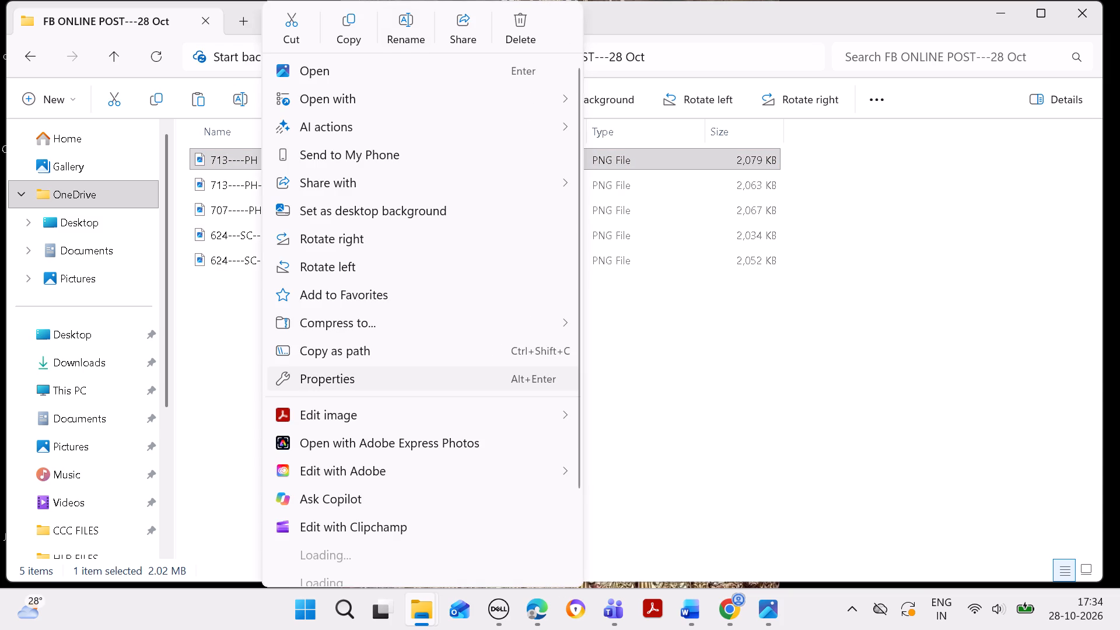
left_click(403, 27)
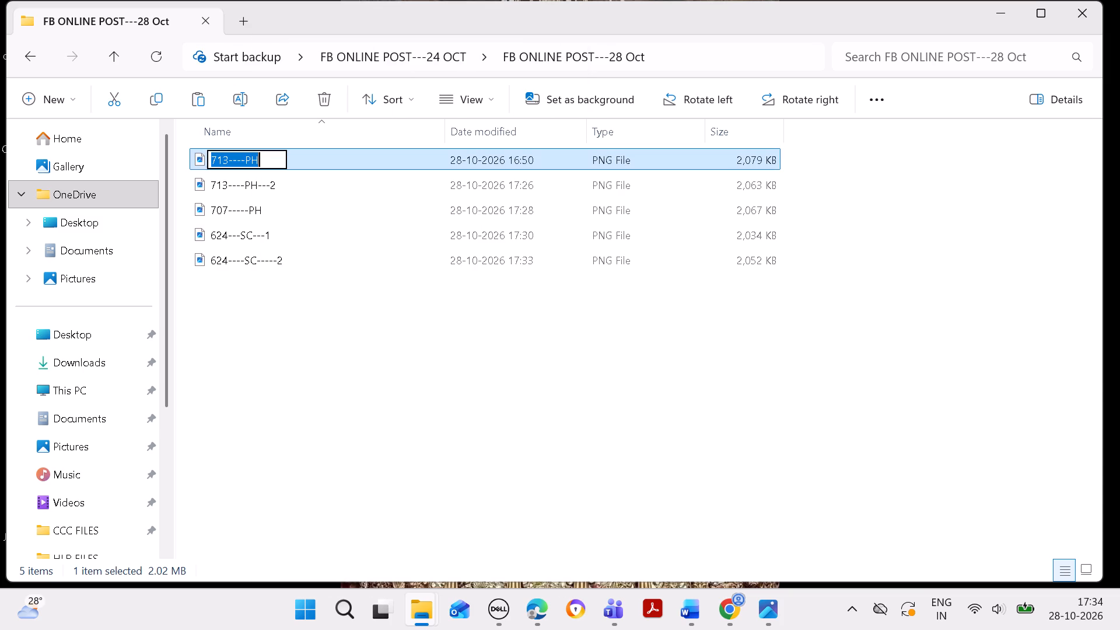
left_click(267, 162)
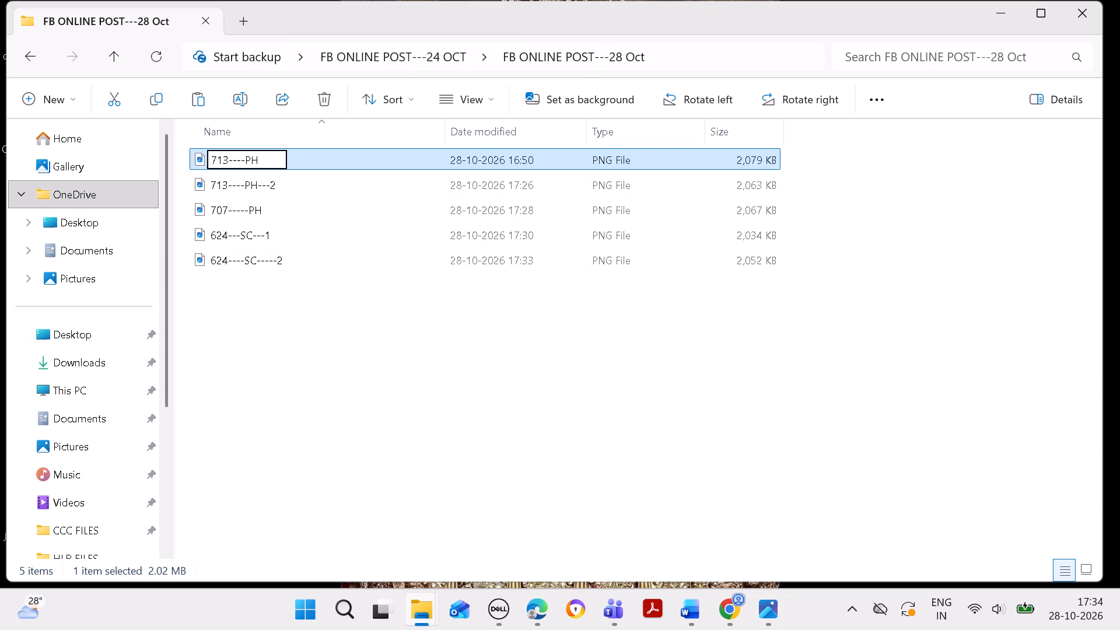
type("----1")
key("Return")
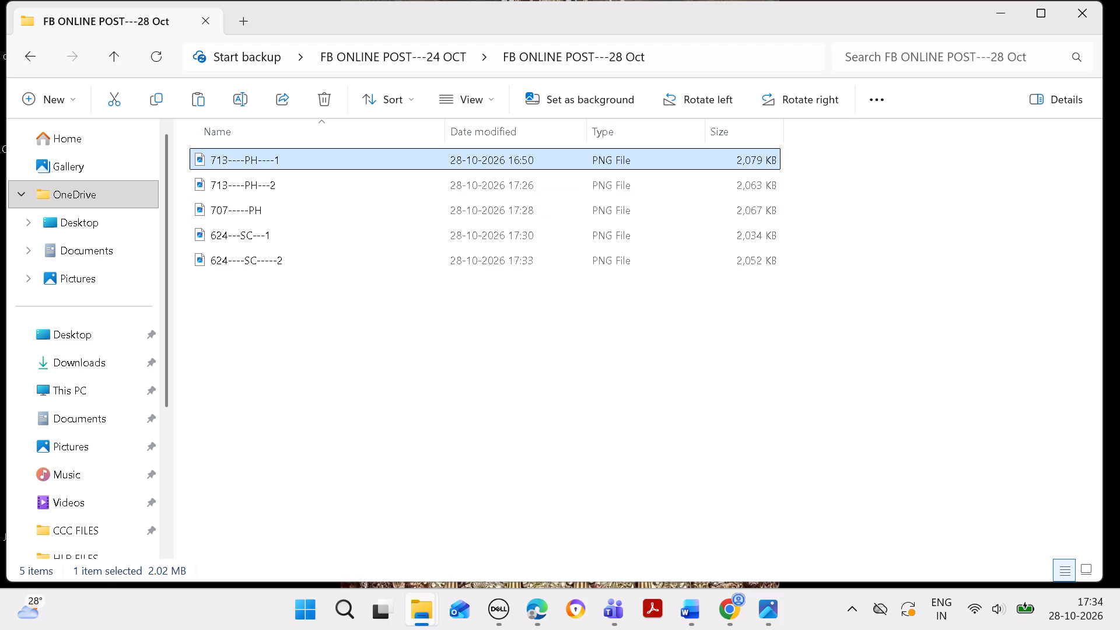
Compress the FB ONLINE POST---28 Oct folder, inside FB ONLINE POST---24 OCT, into a ZIP archive named FB ONLINE POST---28 Oct.zip with WinRAR.
left_click(1003, 9)
double_click(897, 299)
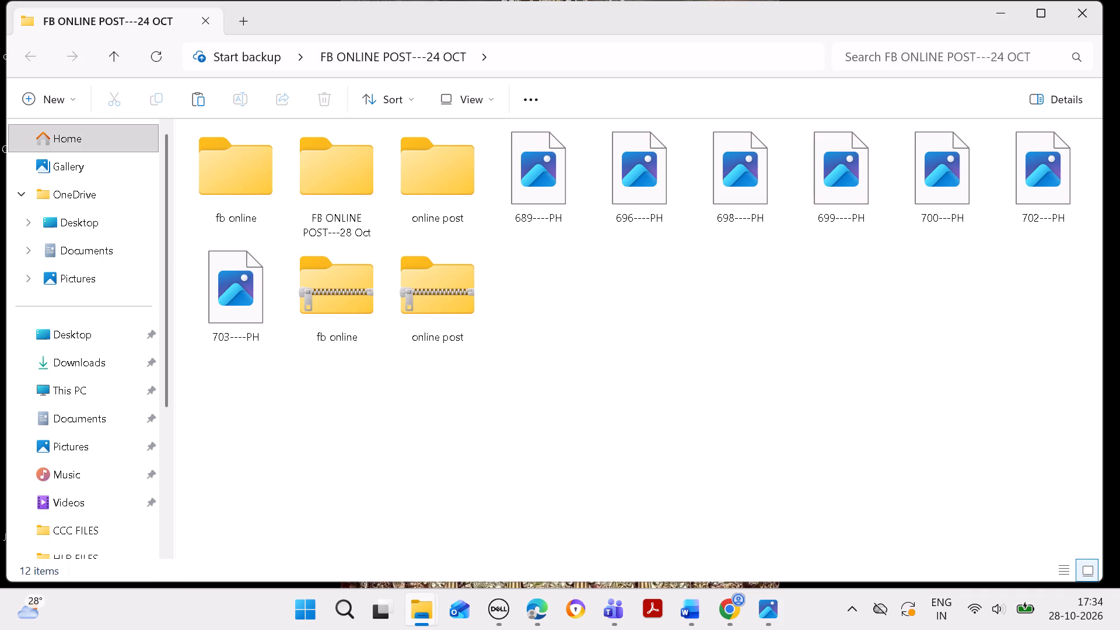
double_click(352, 188)
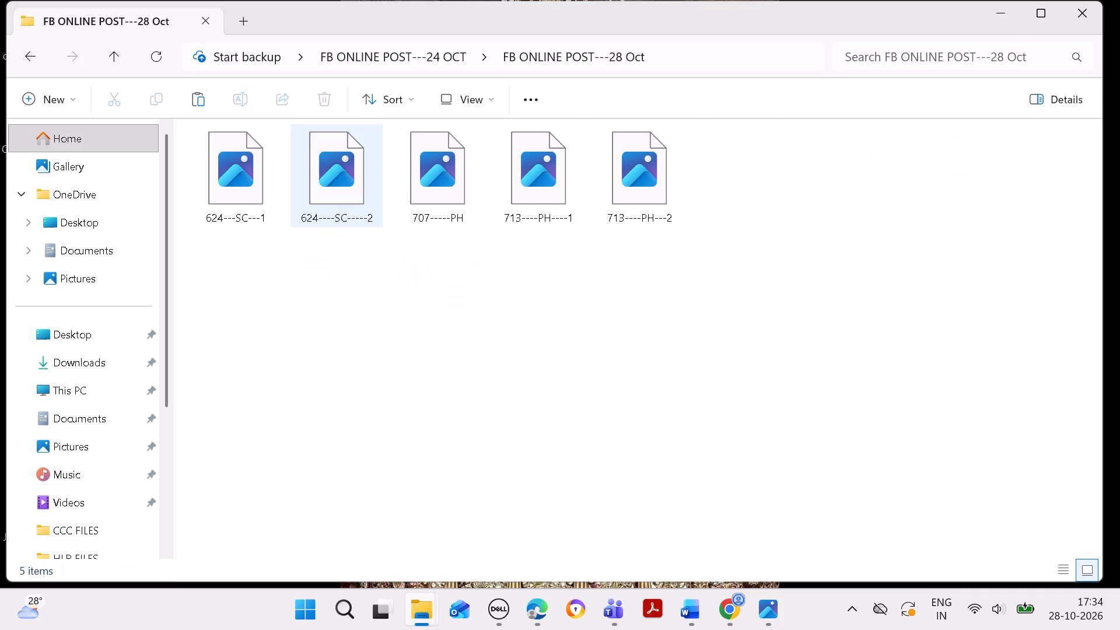
left_click(19, 58)
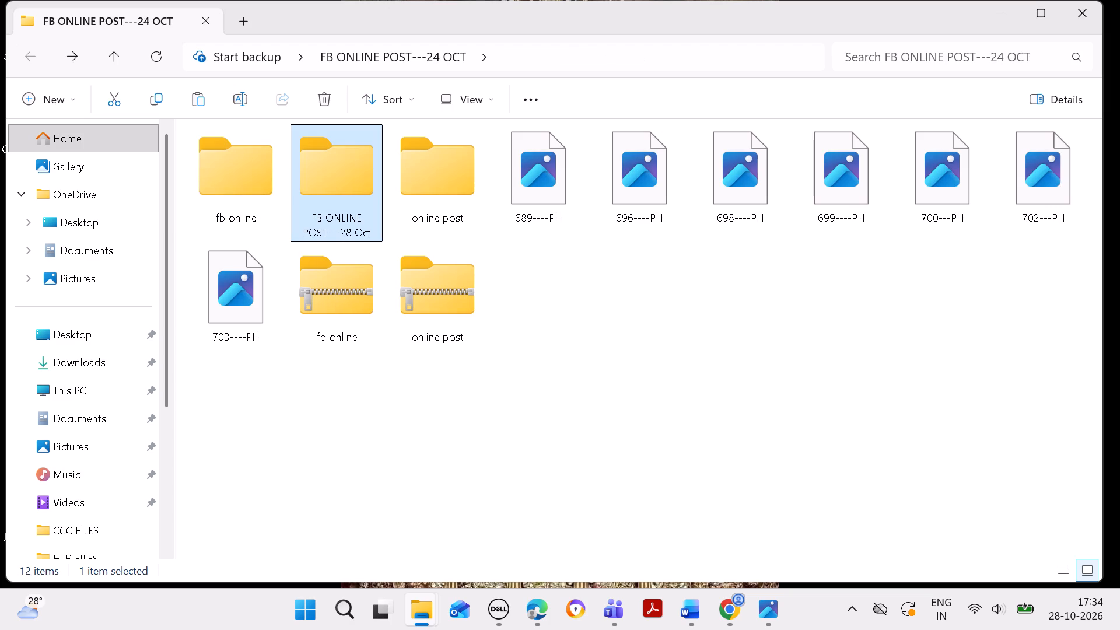
right_click(306, 169)
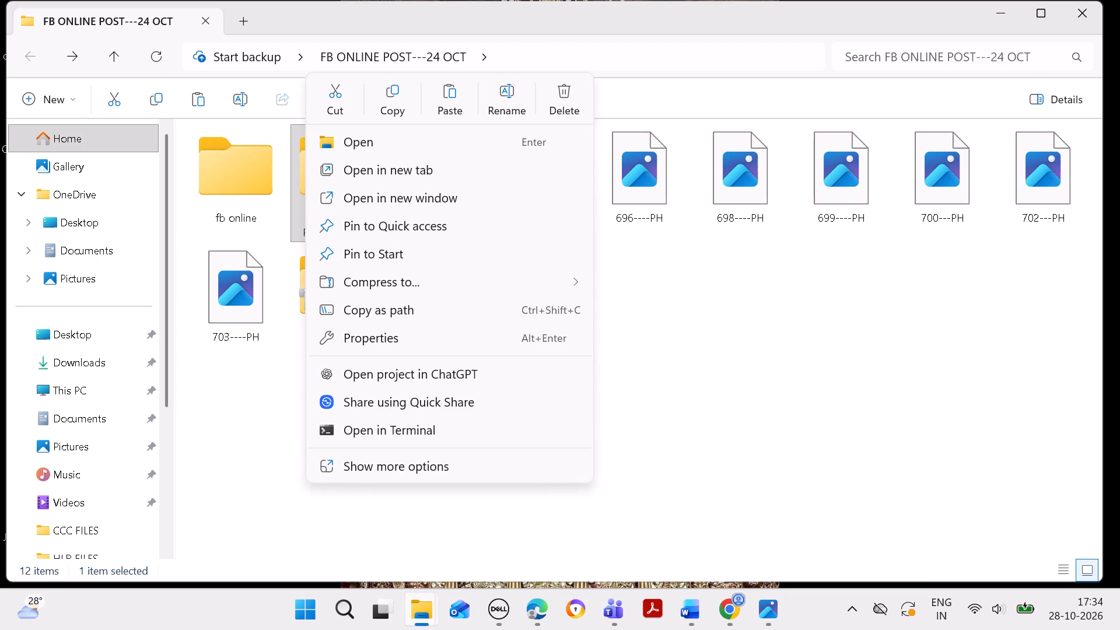
left_click(427, 460)
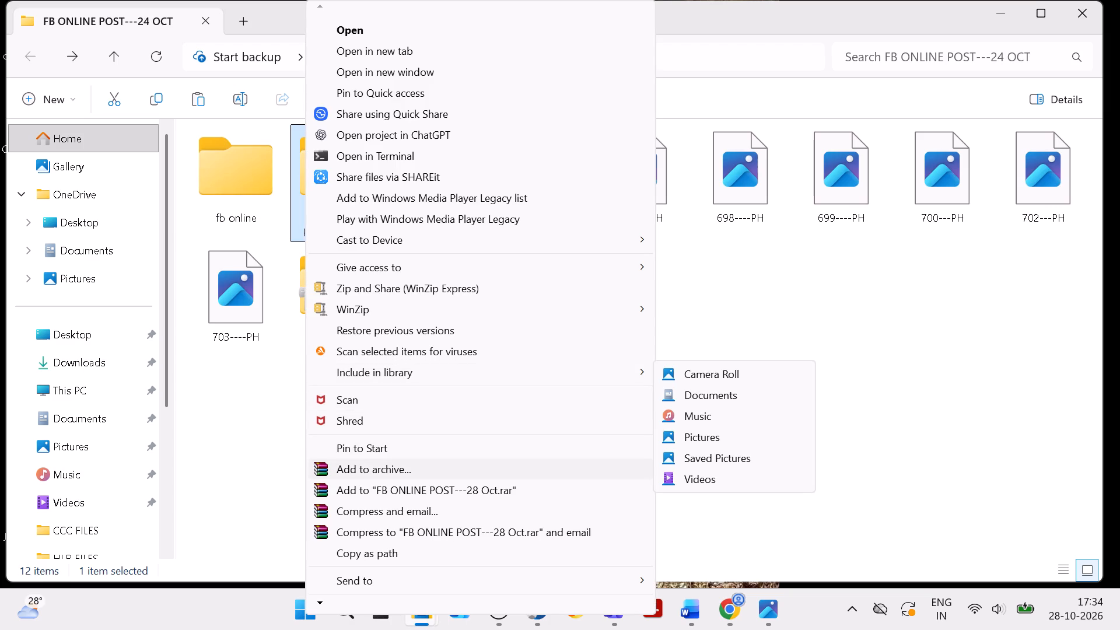
left_click(405, 467)
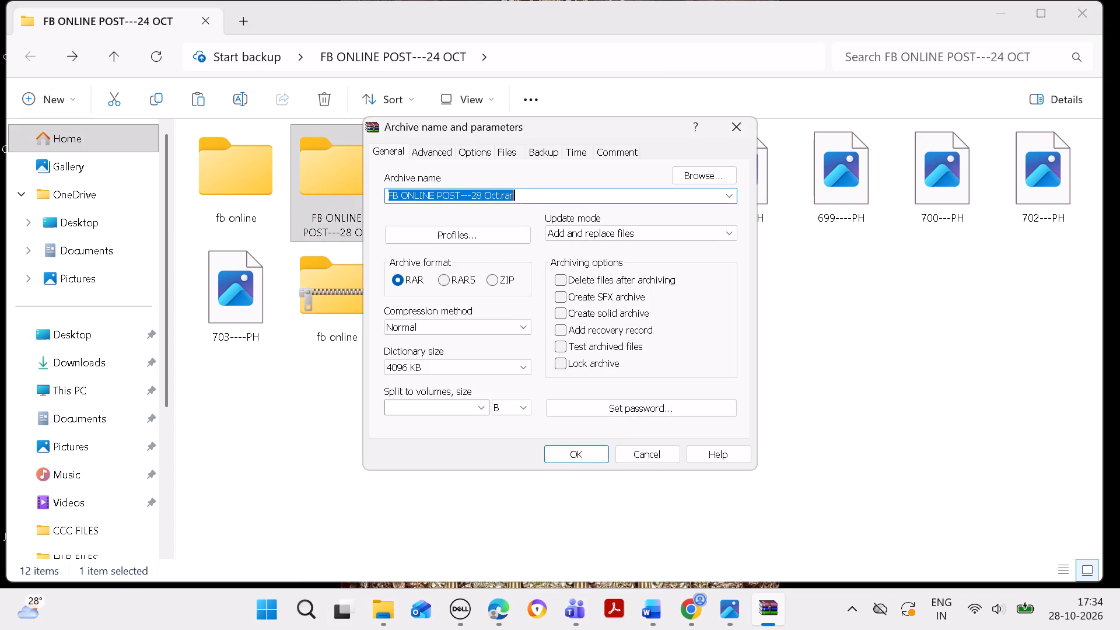
left_click(493, 286)
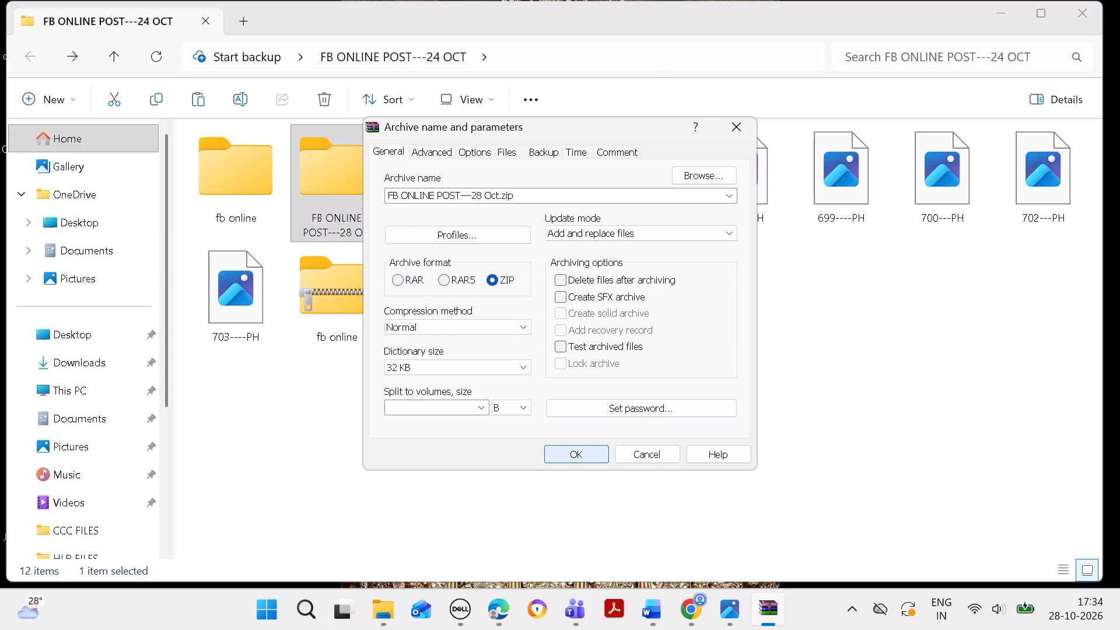
left_click(580, 453)
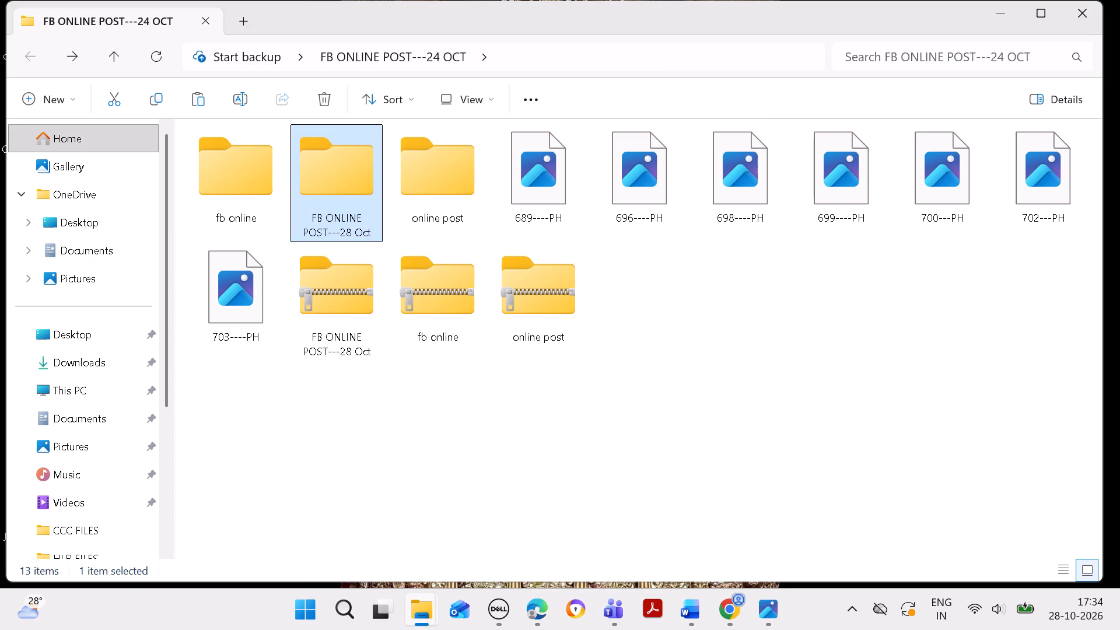
Attach the FB ONLINE POST---28 Oct ZIP archive to the Teams chat with TERRIL.
left_click_drag(331, 303, 383, 352)
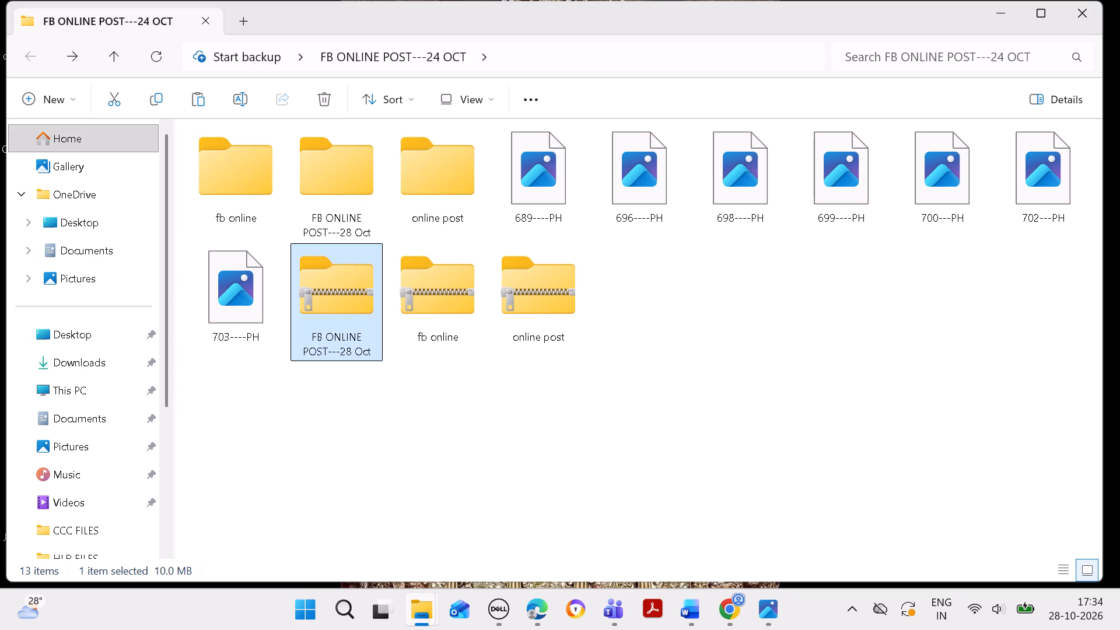
left_click_drag(383, 352, 602, 629)
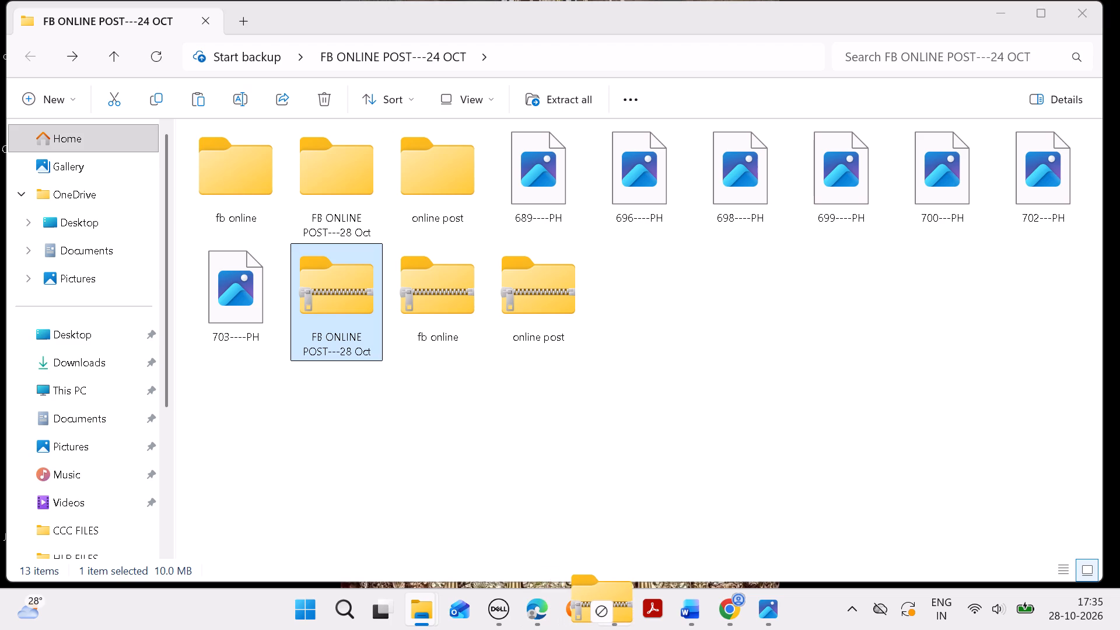
left_click_drag(602, 629, 671, 556)
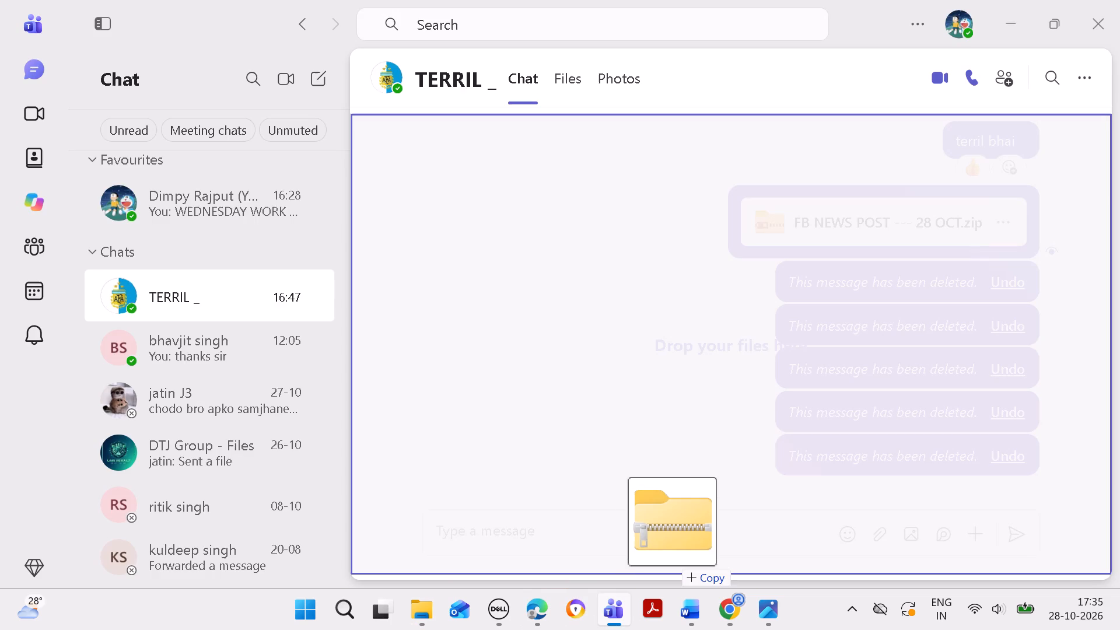
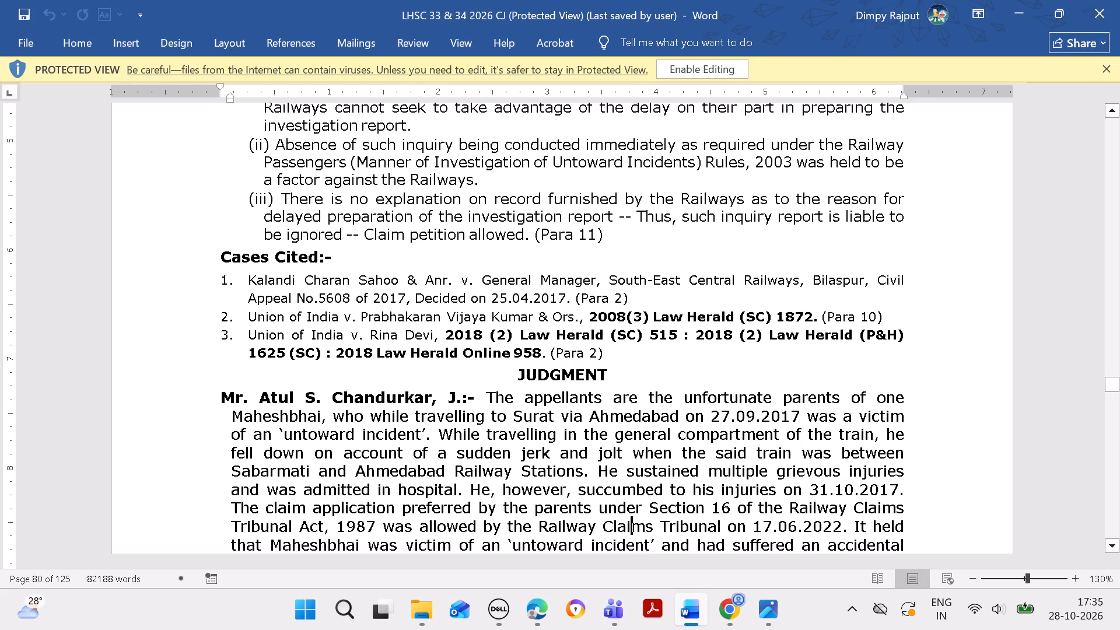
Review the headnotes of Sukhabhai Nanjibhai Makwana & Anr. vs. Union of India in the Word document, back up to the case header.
key("Up")
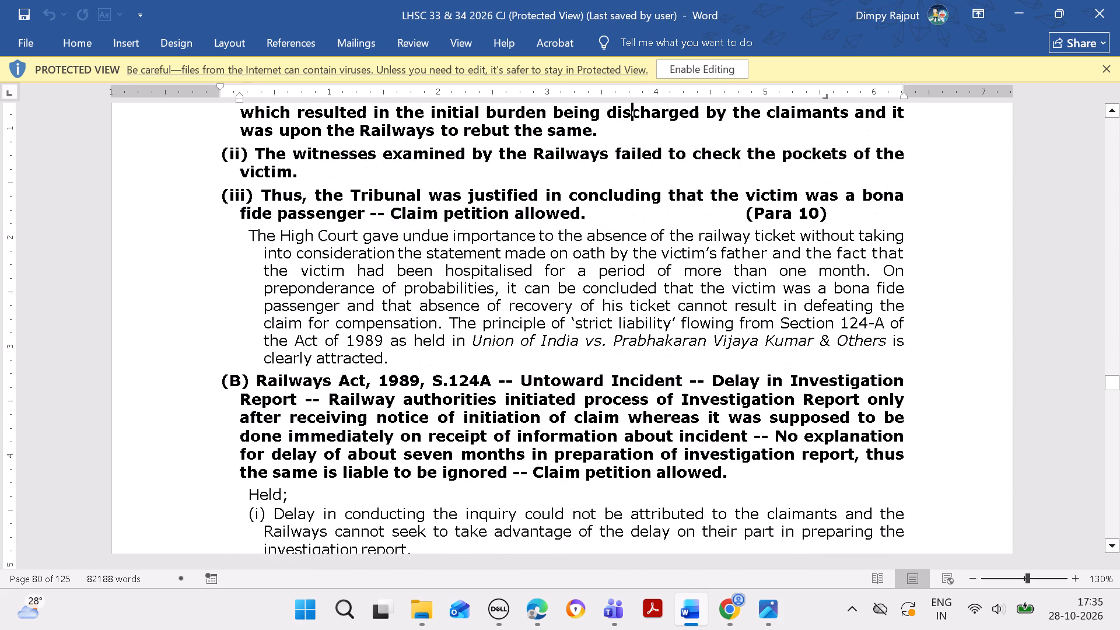
key("Up")
key("Up")
key("Up")
key("Up")
key("Up")
key("Up")
key("Up")
key("Up")
key("Up")
key("Up")
key("Up")
key("Up")
key("Up")
key("Up")
key("Up")
key("Up")
key("Up")
key("Up")
key("Up")
key("Up")
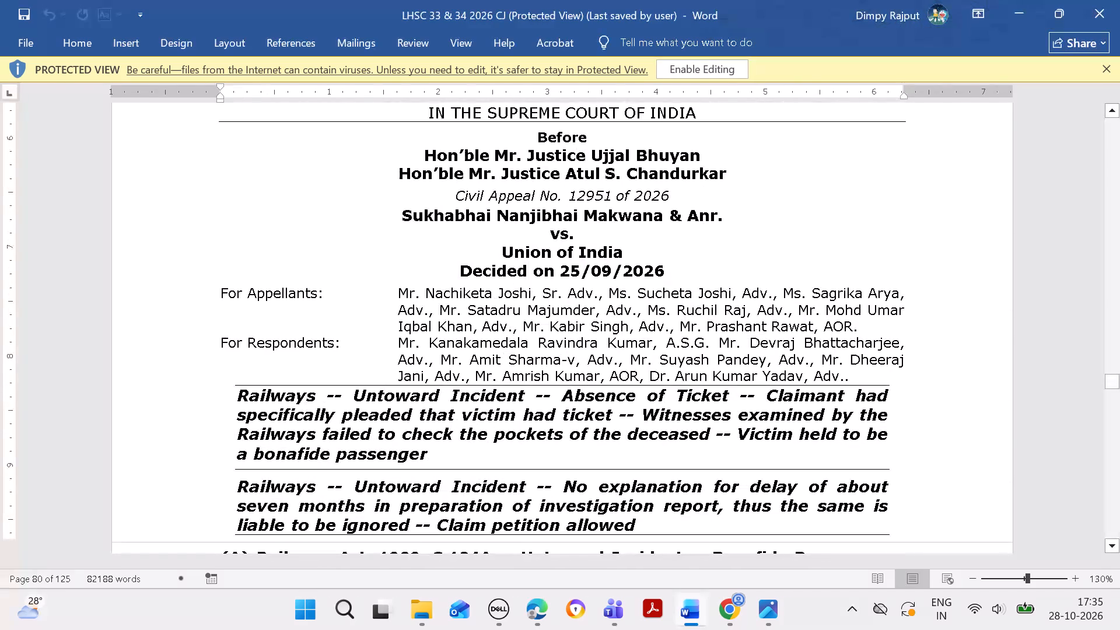
Switch to the Law Herald admin site in Edge and open the Head Notes section of case 2026 Law Herald Online 735.
left_click(551, 606)
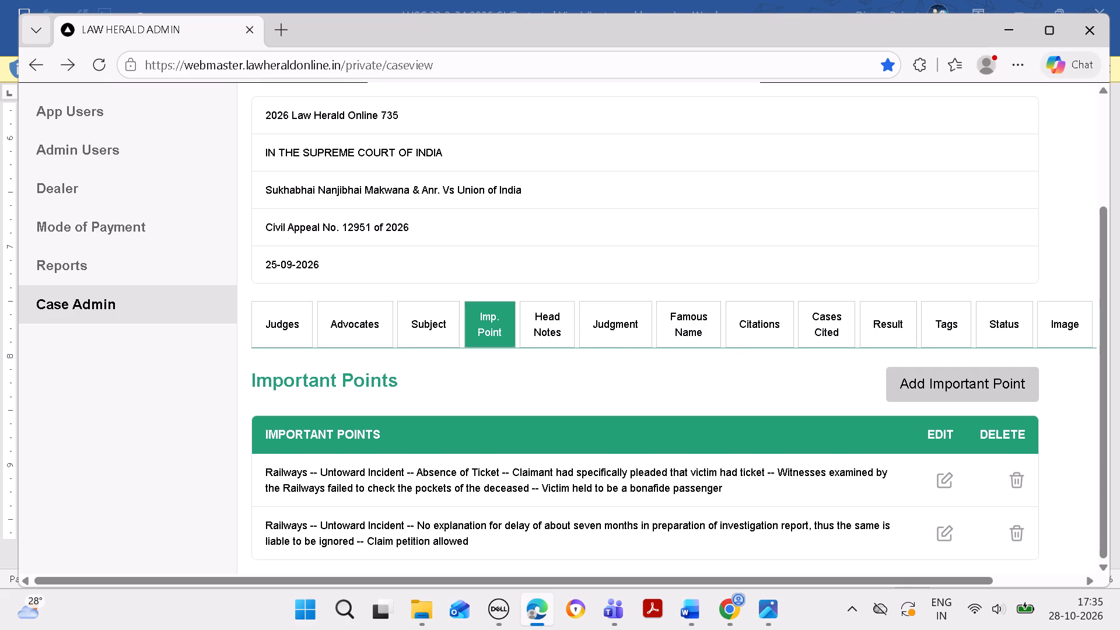
left_click_drag(543, 344, 545, 335)
left_click(545, 335)
scroll(560, 370, "down", 4)
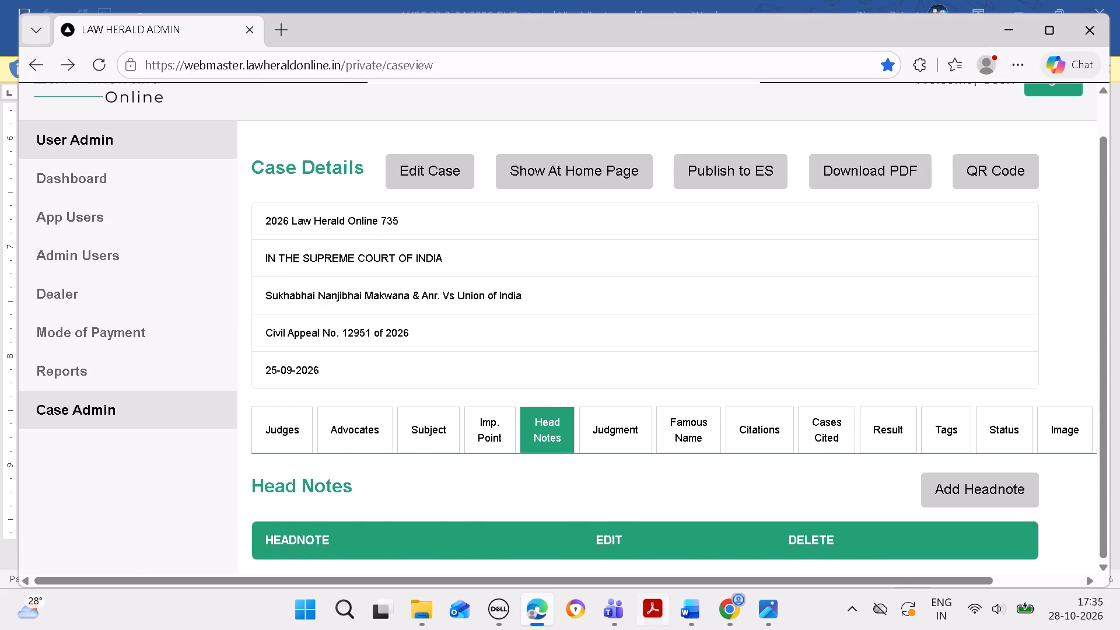
Return to the Word document and locate headnote (A) on Railways Act, 1989, S.124A below the Makwana case's important points.
left_click(681, 615)
key("Down")
key("Down")
key("Down")
key("Down")
key("Down")
key("Down")
key("Down")
key("Down")
key("Down")
key("Down")
key("Down")
key("Down")
key("Down")
key("Down")
key("Down")
key("Down")
key("Down")
key("Down")
key("Down")
key("Down")
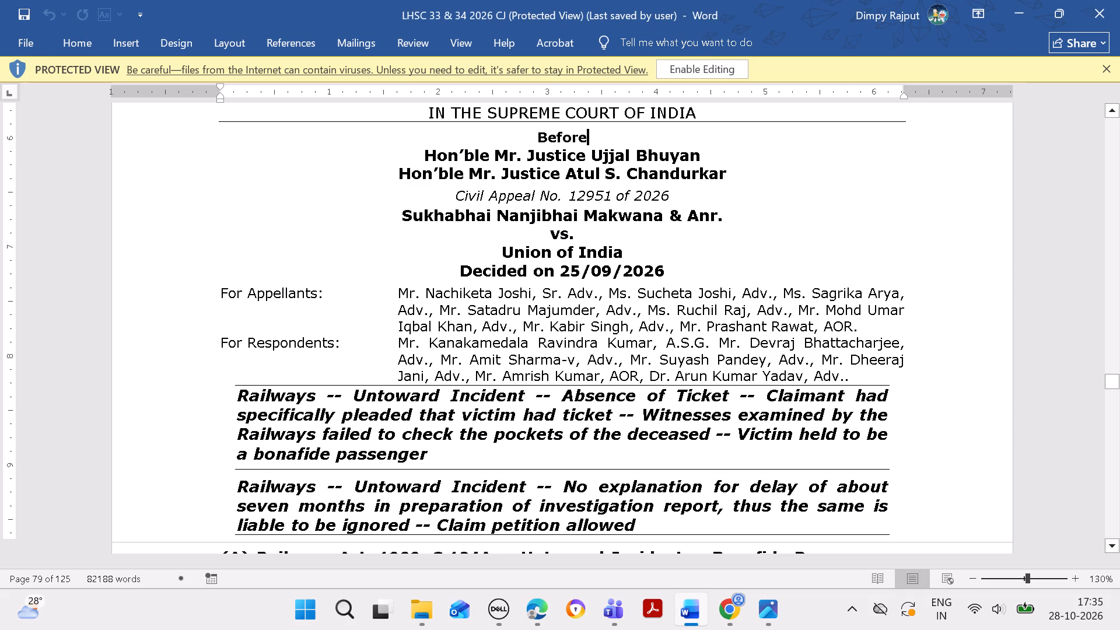
key("Down")
key("Down")
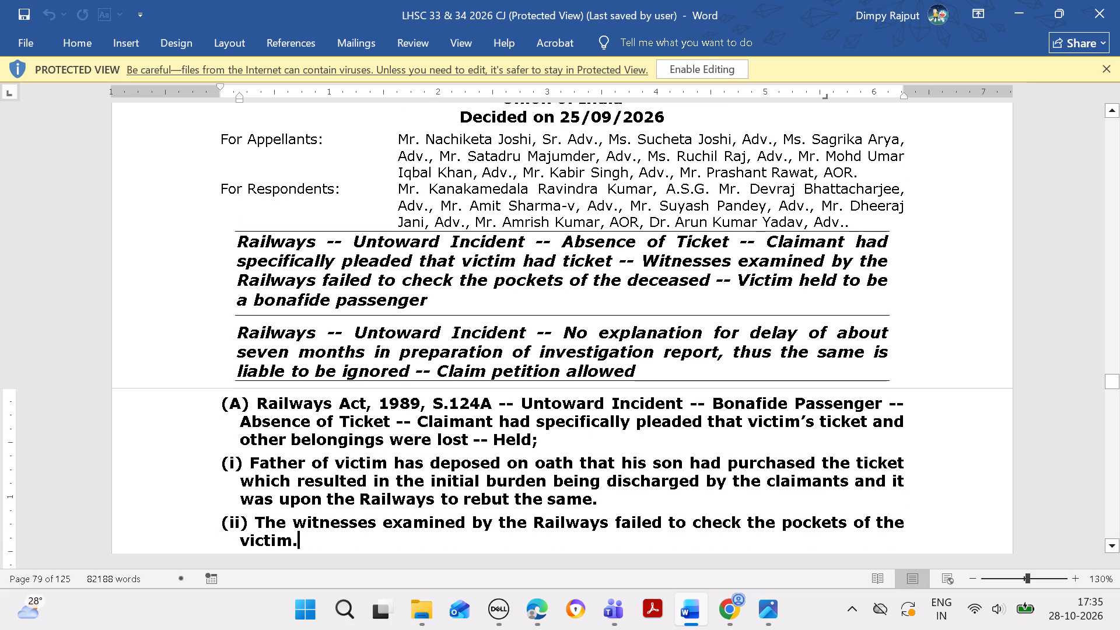